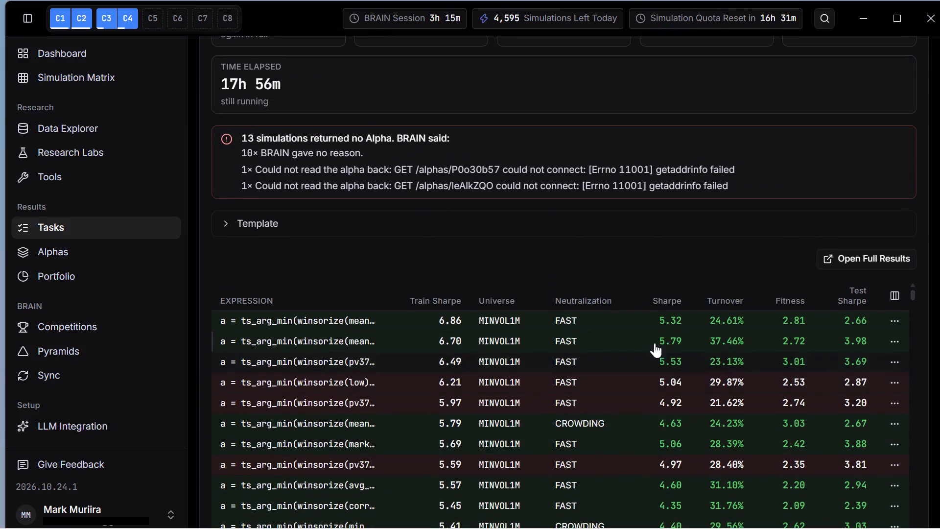
{"action": "scroll", "coordinate": [547, 340], "scroll_direction": "up", "scroll_amount": 3}
{"action": "scroll", "coordinate": [549, 339], "scroll_direction": "down", "scroll_amount": 4}
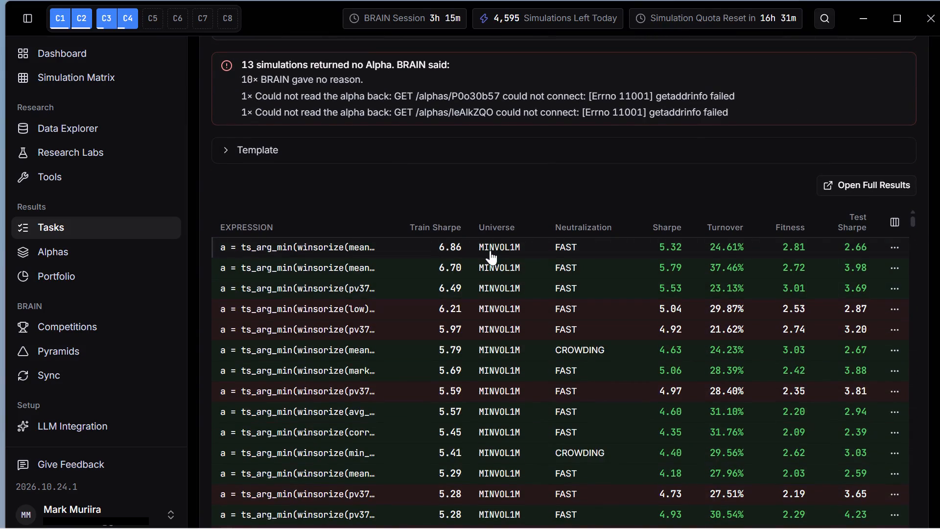
{"action": "left_click", "coordinate": [490, 248]}
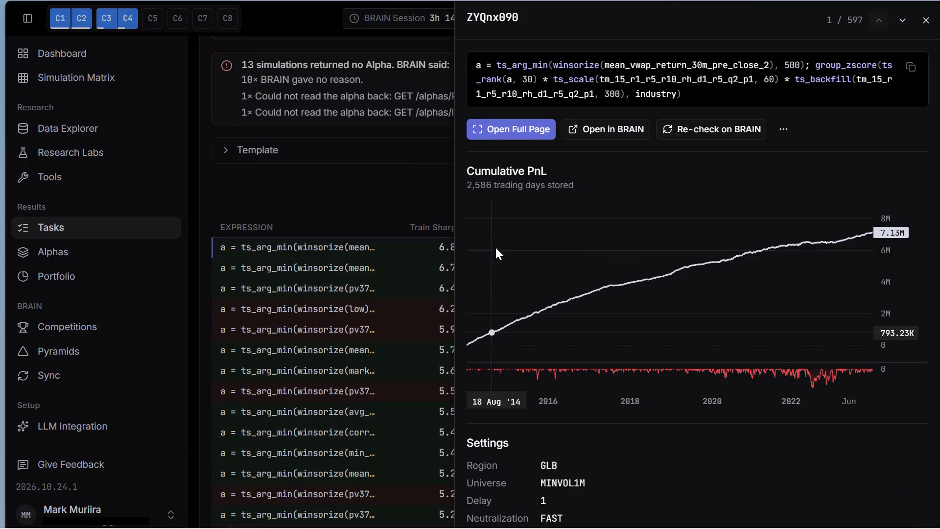
Re-check alpha ZYQnx090 on BRAIN and look through its settings and submission checks.
{"action": "left_click", "coordinate": [710, 128]}
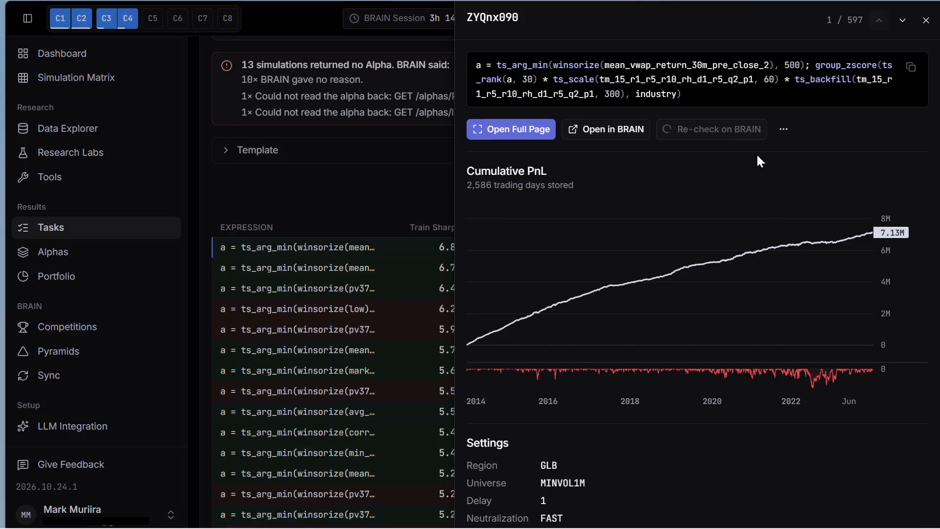
{"action": "scroll", "coordinate": [939, 265], "scroll_direction": "down", "scroll_amount": 14}
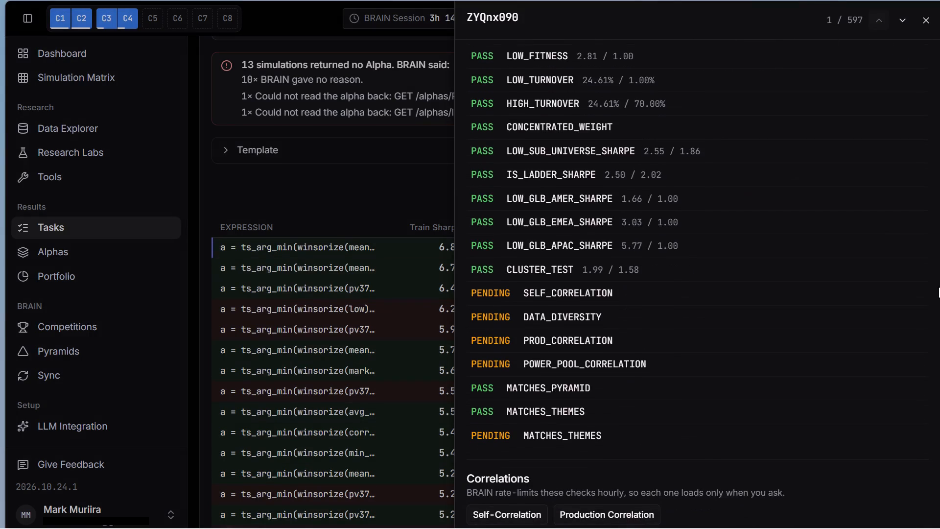
{"action": "scroll", "coordinate": [938, 288], "scroll_direction": "up", "scroll_amount": 14}
{"action": "scroll", "coordinate": [937, 289], "scroll_direction": "up", "scroll_amount": 7}
{"action": "scroll", "coordinate": [937, 289], "scroll_direction": "down", "scroll_amount": 6}
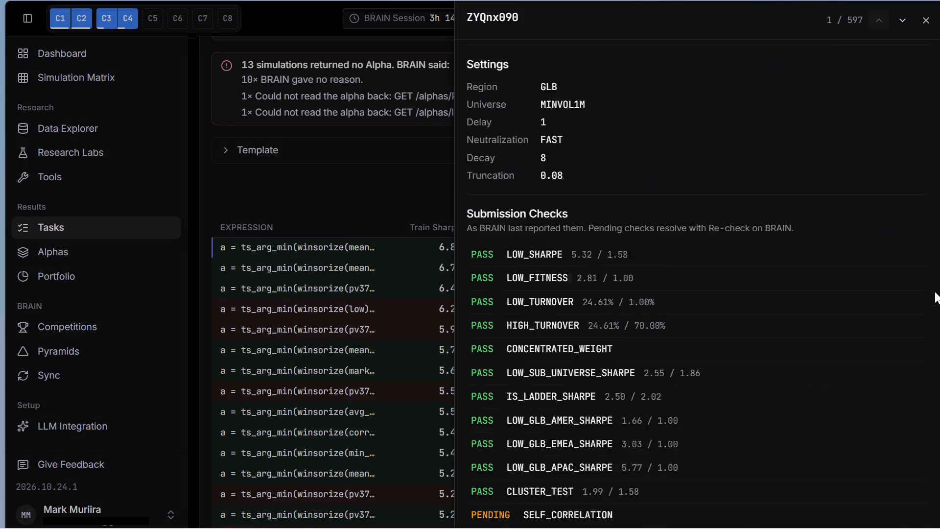
{"action": "scroll", "coordinate": [935, 291], "scroll_direction": "down", "scroll_amount": 9}
{"action": "scroll", "coordinate": [923, 311], "scroll_direction": "up", "scroll_amount": 19}
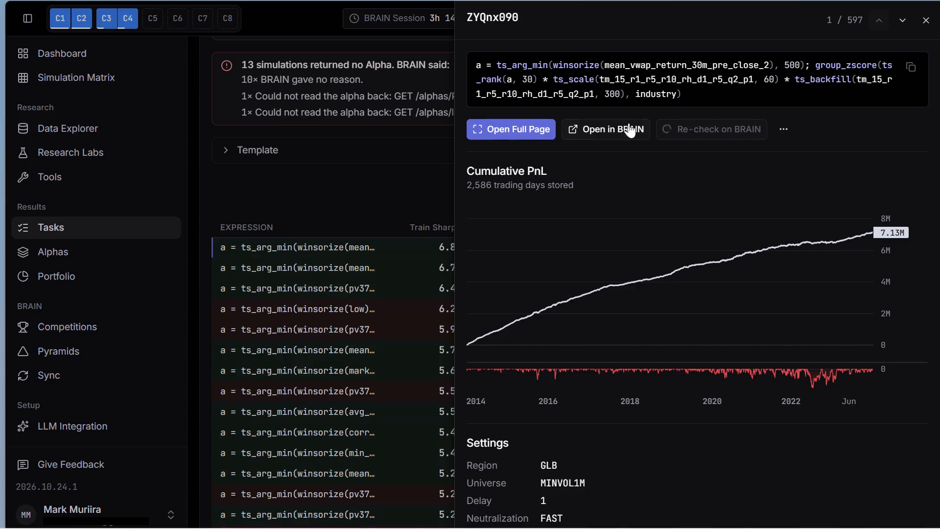
Open the full page of alpha ZYQnx090, show its test period and examine the IS Testing Status.
{"action": "left_click", "coordinate": [525, 131]}
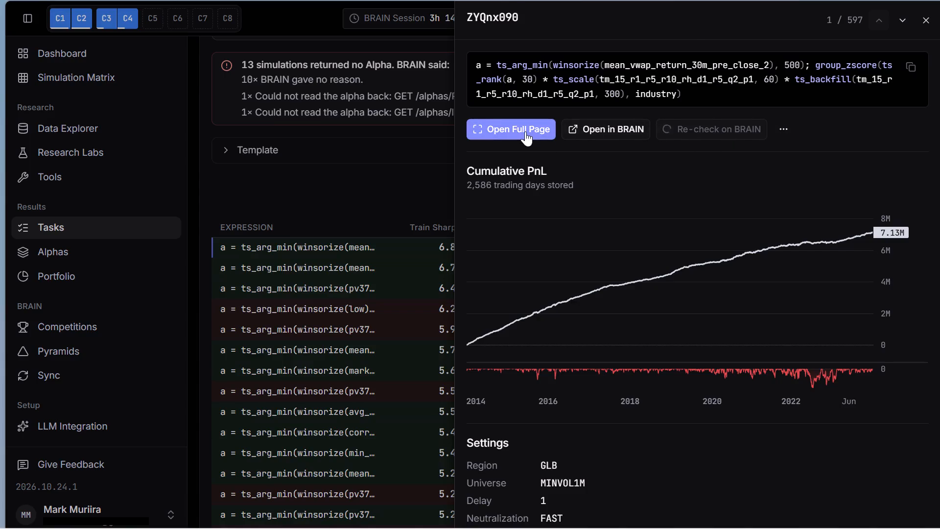
{"action": "left_click", "coordinate": [873, 316]}
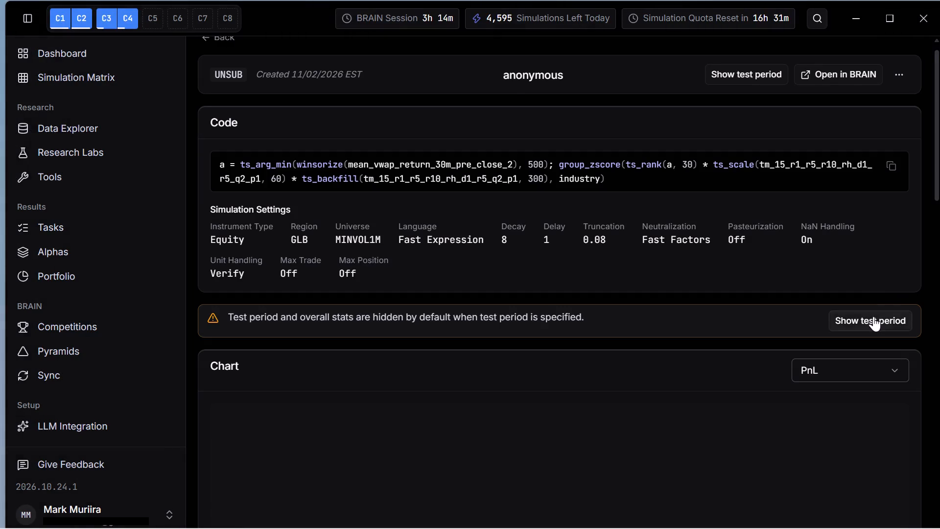
{"action": "scroll", "coordinate": [939, 330], "scroll_direction": "down", "scroll_amount": 7}
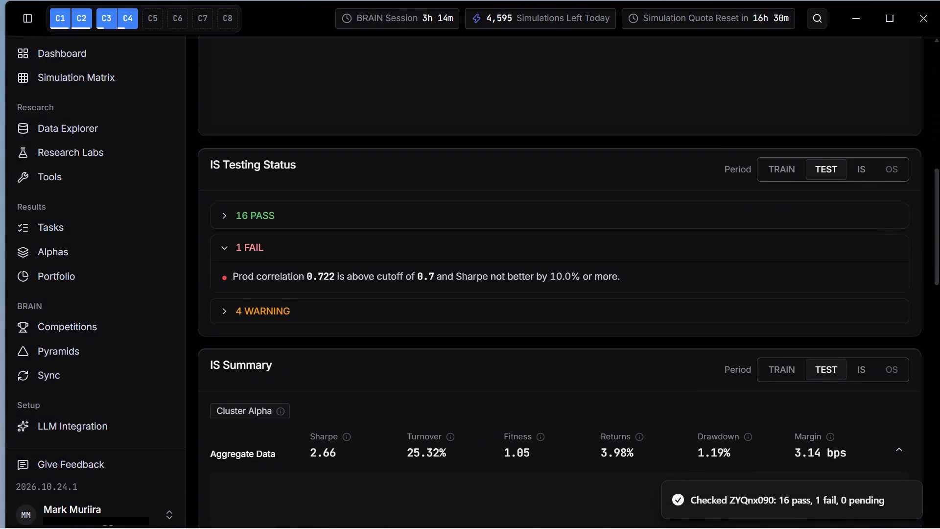
{"action": "scroll", "coordinate": [908, 334], "scroll_direction": "up", "scroll_amount": 11}
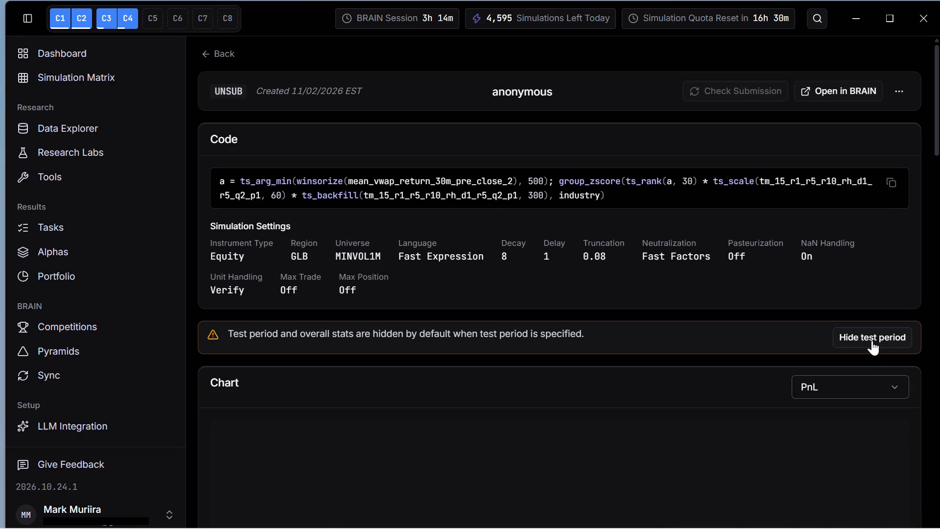
Copy the Alpha ID ZYQnx090 from the alpha's properties.
{"action": "scroll", "coordinate": [925, 324], "scroll_direction": "down", "scroll_amount": 20}
{"action": "scroll", "coordinate": [925, 324], "scroll_direction": "down", "scroll_amount": 1}
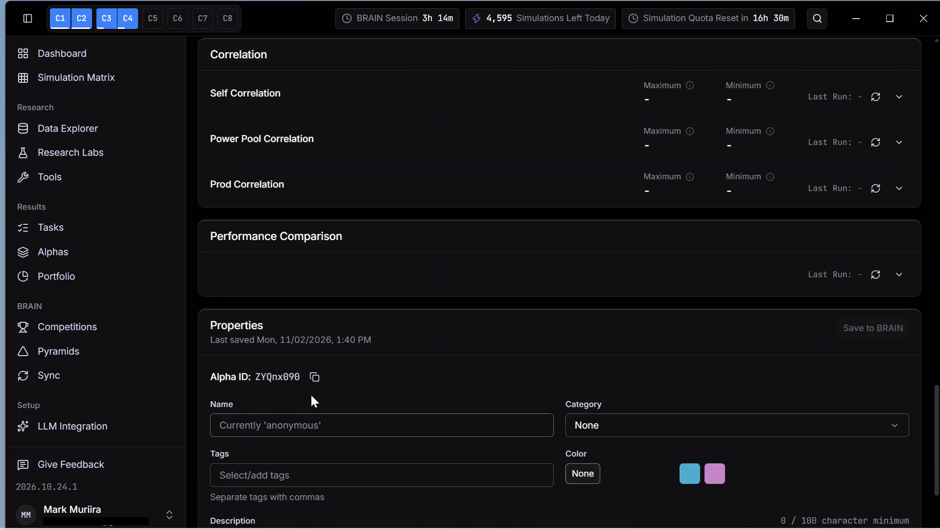
{"action": "left_click", "coordinate": [313, 377]}
{"action": "scroll", "coordinate": [731, 284], "scroll_direction": "up", "scroll_amount": 1}
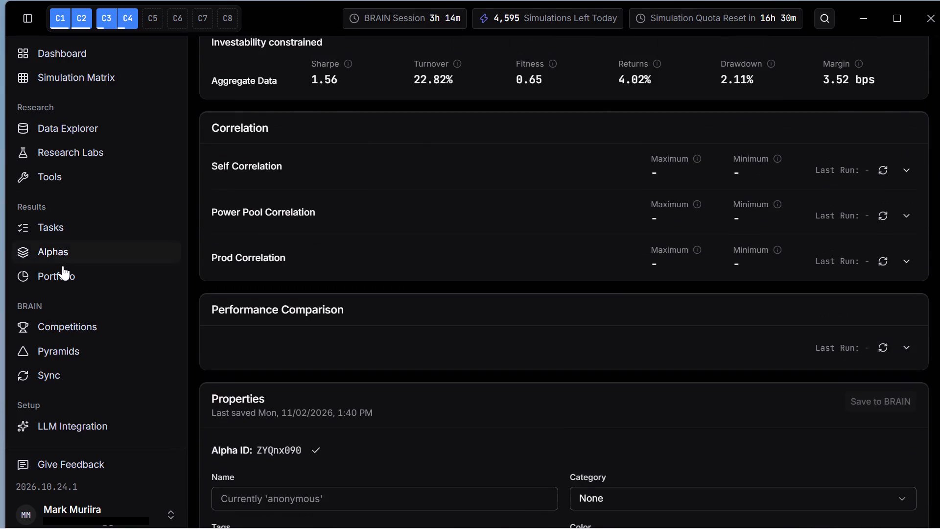
Analyse alpha ZYQnx090 in the Correlation Breaker tool using the copied Alpha ID and run its re-shapes immediately.
{"action": "left_click", "coordinate": [68, 178]}
{"action": "left_click", "coordinate": [643, 174]}
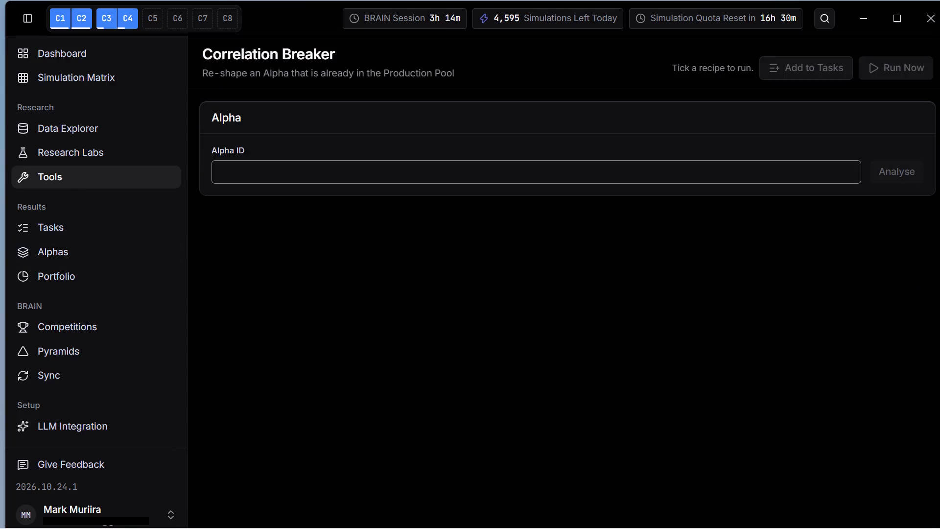
{"action": "left_click", "coordinate": [357, 175]}
{"action": "right_click", "coordinate": [357, 175]}
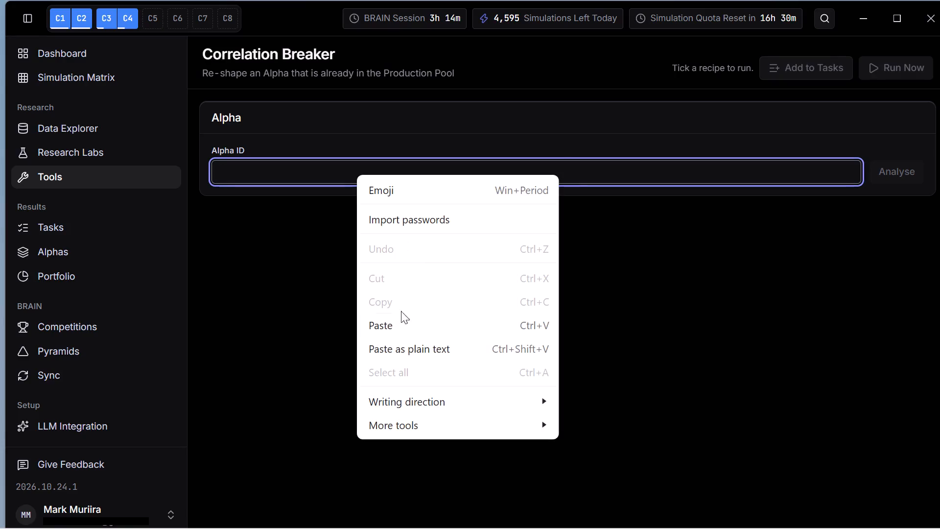
{"action": "left_click", "coordinate": [399, 318]}
{"action": "left_click", "coordinate": [899, 169]}
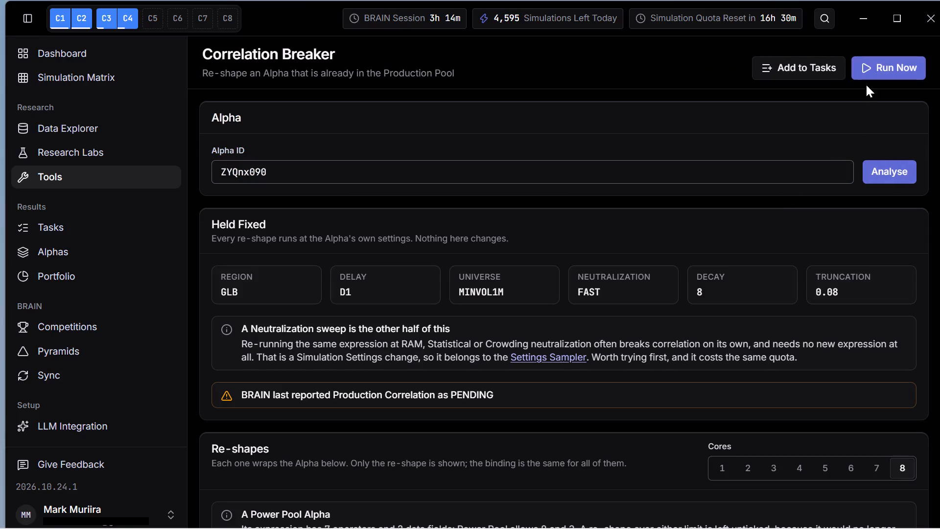
{"action": "left_click", "coordinate": [870, 60]}
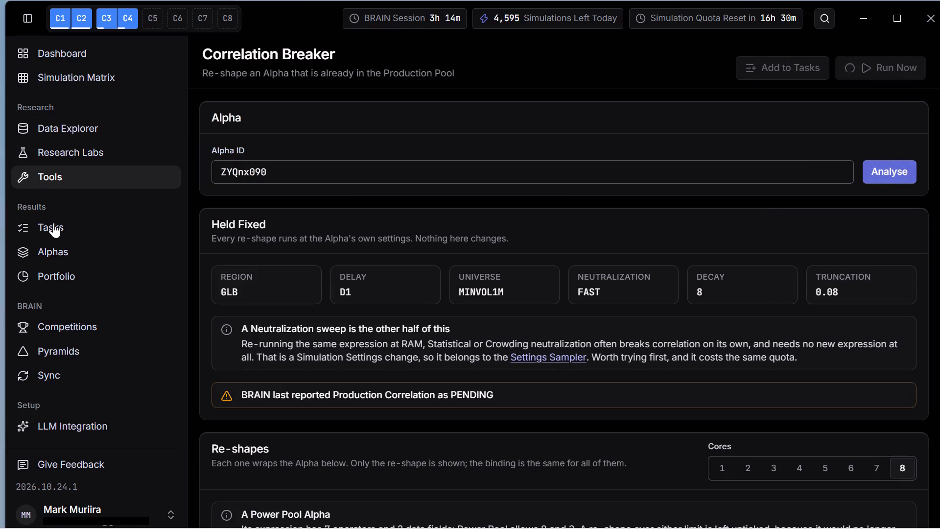
In Tasks, edit the waiting Correlation Breaker GLB D1 task to use 2 cores and save it.
{"action": "left_click", "coordinate": [53, 225]}
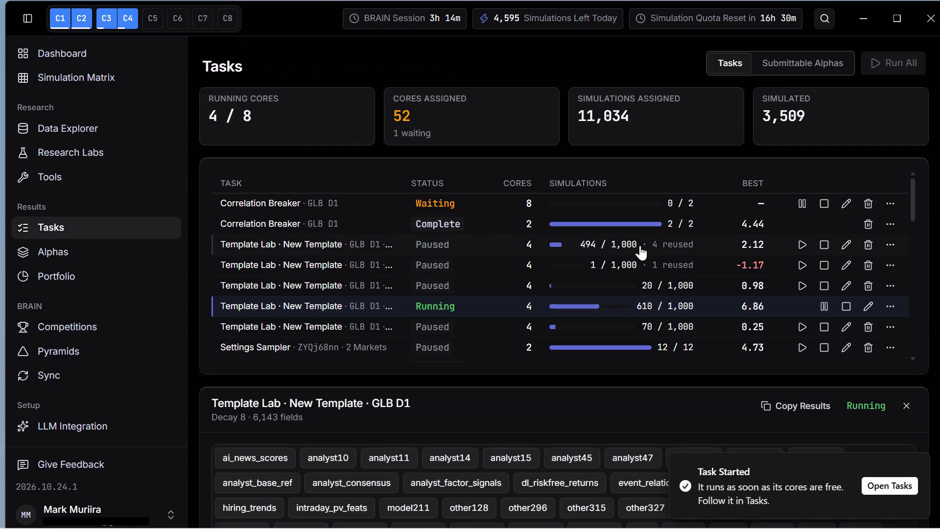
{"action": "left_click", "coordinate": [844, 201]}
{"action": "left_click", "coordinate": [339, 244]}
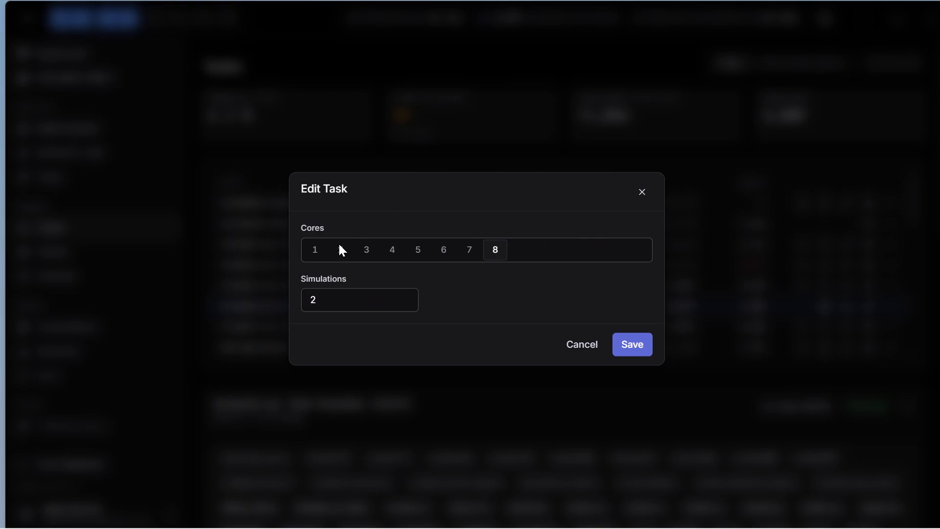
{"action": "left_click", "coordinate": [636, 342]}
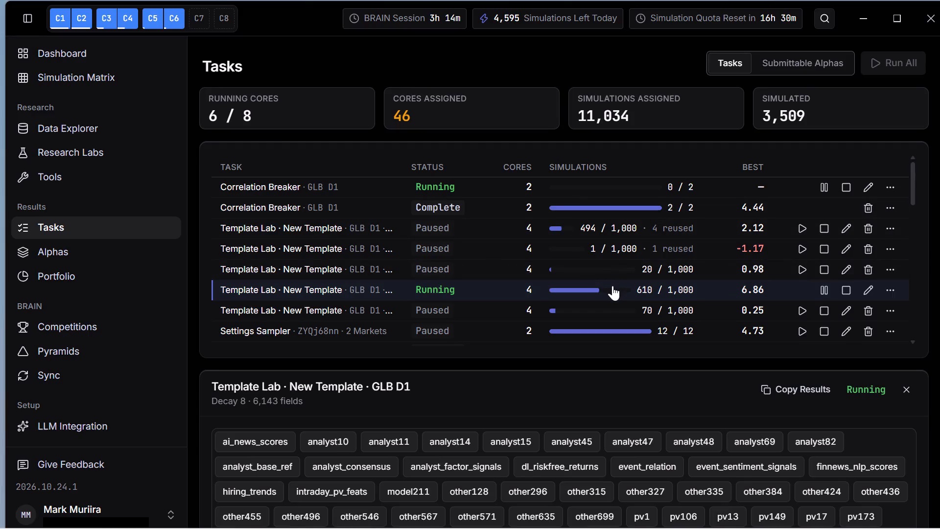
From the running Template Lab task's results, open the FAST alpha with Train Sharpe 5.69 and copy its expression.
{"action": "scroll", "coordinate": [619, 331], "scroll_direction": "down", "scroll_amount": 19}
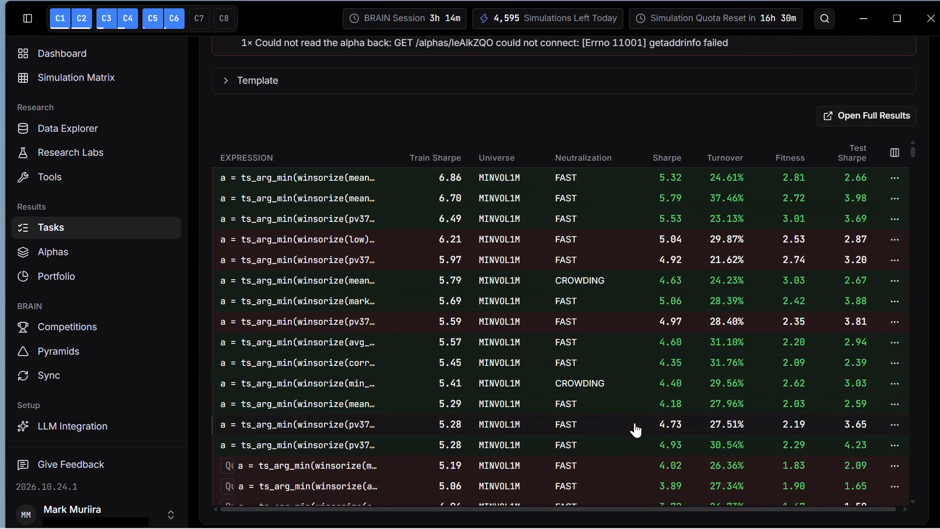
{"action": "scroll", "coordinate": [634, 423], "scroll_direction": "down", "scroll_amount": 1}
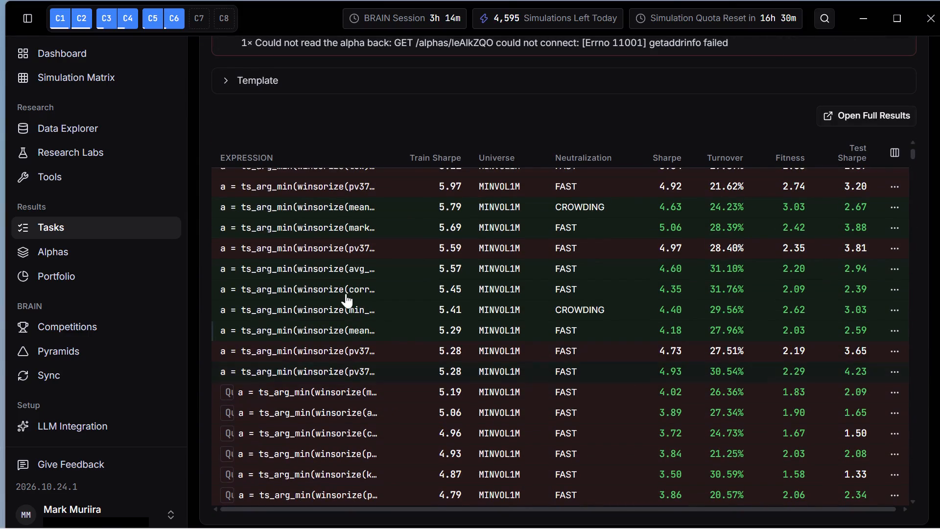
{"action": "left_click", "coordinate": [617, 224]}
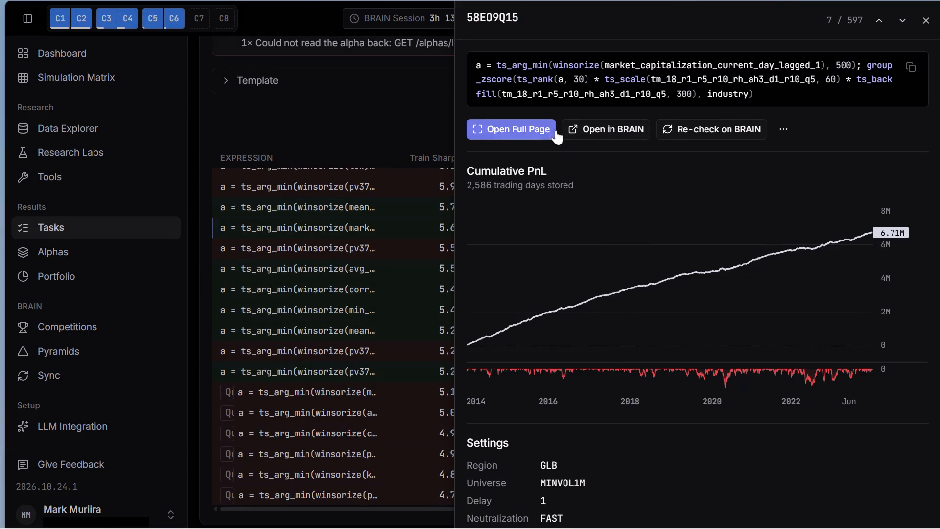
{"action": "left_click", "coordinate": [911, 72]}
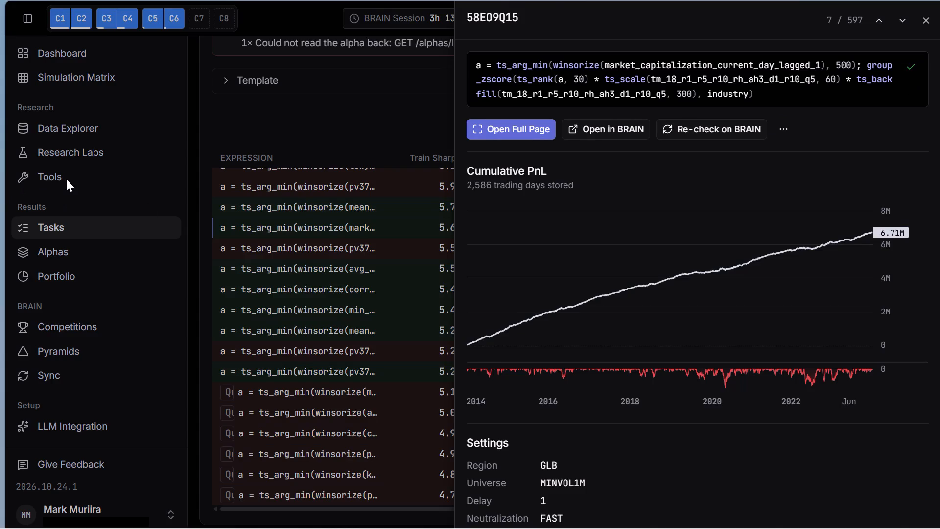
Open Template Lab and replace the whole New Template code with the copied market_capitalization_current_day_lagged_1 expression.
{"action": "left_click", "coordinate": [66, 179]}
{"action": "left_click", "coordinate": [80, 152]}
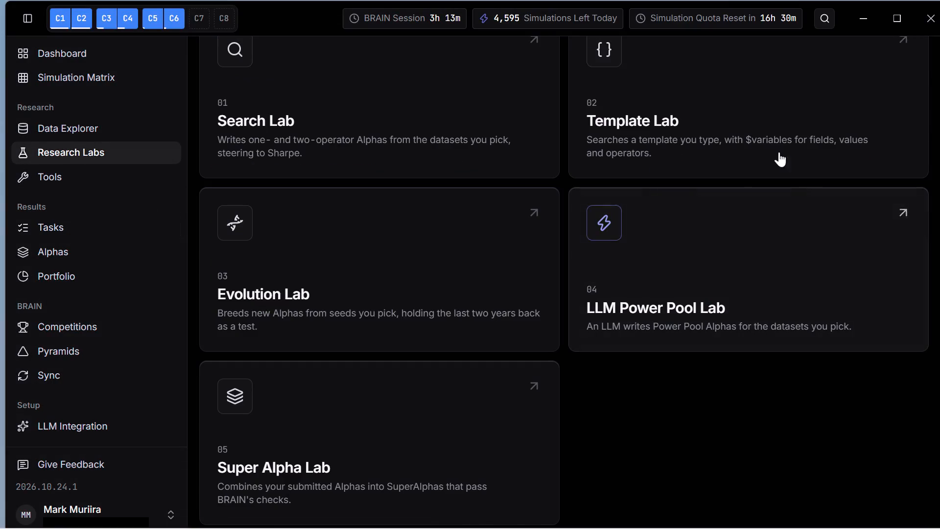
{"action": "left_click", "coordinate": [765, 127]}
{"action": "scroll", "coordinate": [472, 416], "scroll_direction": "down", "scroll_amount": 5}
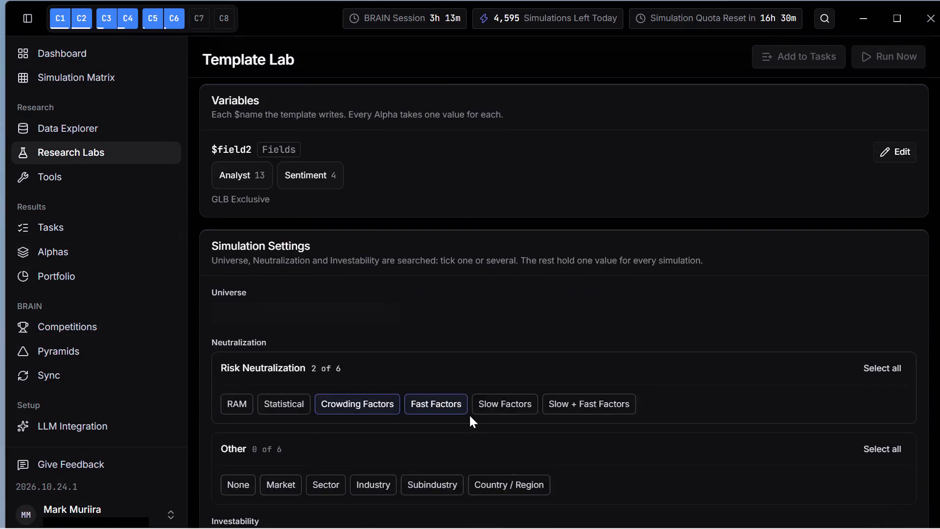
{"action": "scroll", "coordinate": [470, 415], "scroll_direction": "down", "scroll_amount": 4}
{"action": "scroll", "coordinate": [460, 403], "scroll_direction": "up", "scroll_amount": 15}
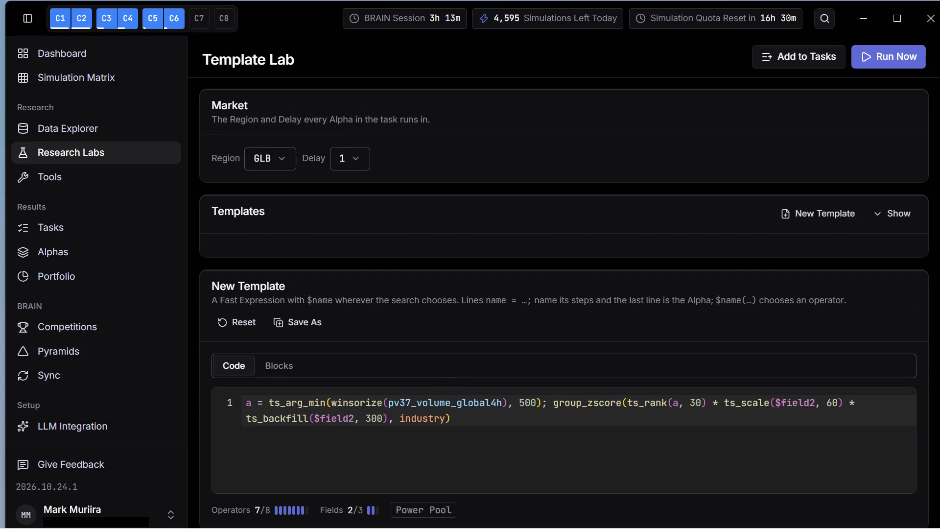
{"action": "left_click_drag", "start_coordinate": [450, 418], "coordinate": [237, 382]}
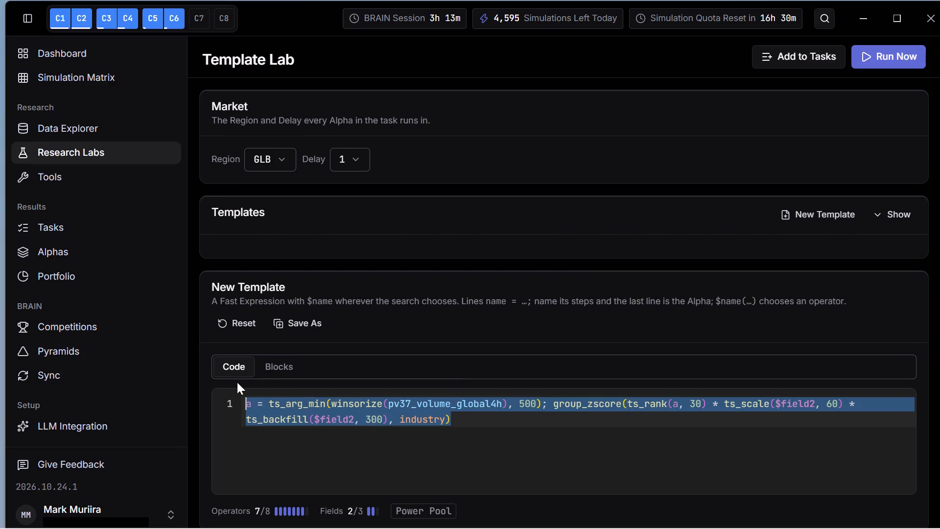
{"action": "left_click_drag", "start_coordinate": [237, 382], "coordinate": [223, 382]}
{"action": "right_click", "coordinate": [333, 409]}
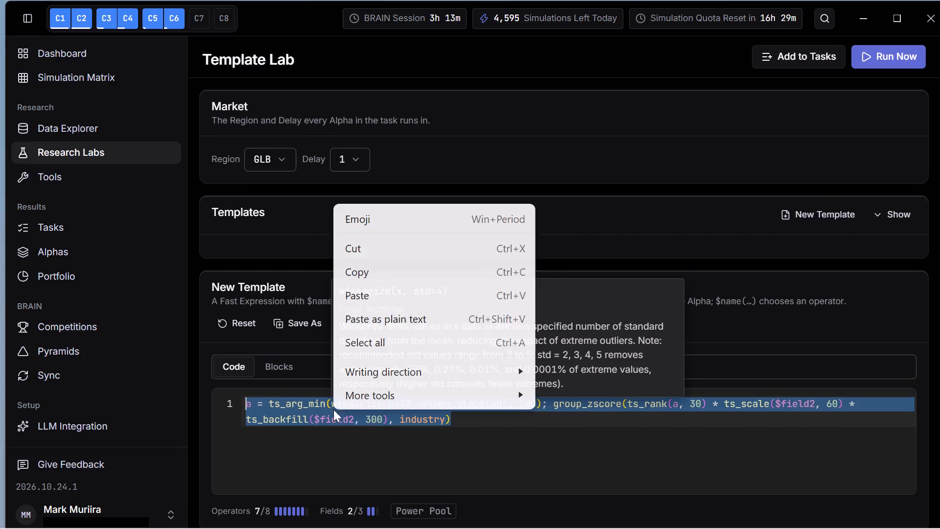
{"action": "left_click", "coordinate": [379, 300]}
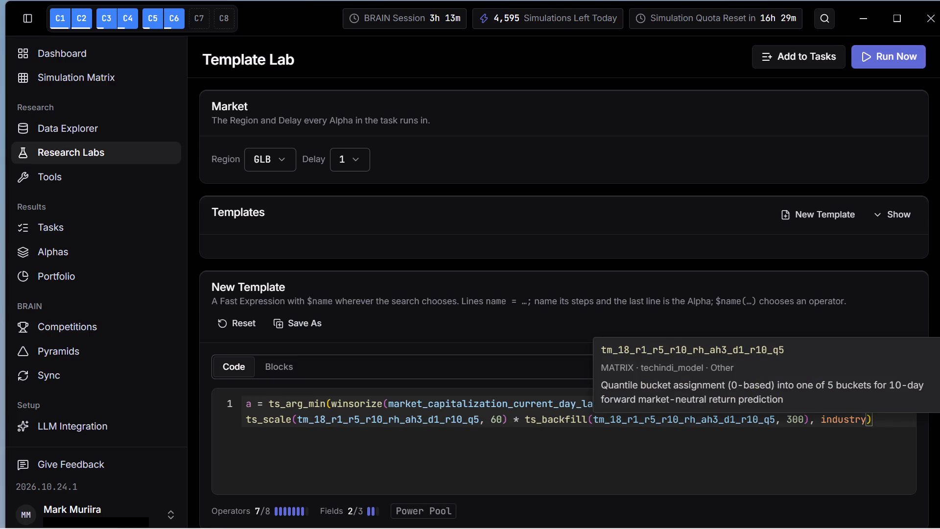
Copy the dataset name techindi_model from the description of the field tm_18_r1_r5_r10_rh_ah3_d1_r10_q5 in the template code.
{"action": "scroll", "coordinate": [893, 356], "scroll_direction": "up", "scroll_amount": 2}
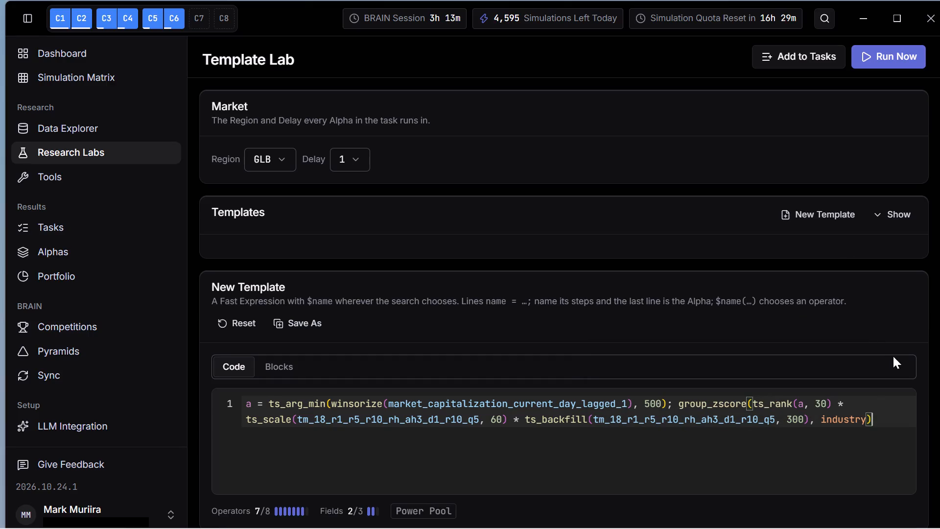
{"action": "scroll", "coordinate": [893, 356], "scroll_direction": "up", "scroll_amount": 2}
{"action": "scroll", "coordinate": [906, 363], "scroll_direction": "down", "scroll_amount": 4}
{"action": "scroll", "coordinate": [458, 293], "scroll_direction": "up", "scroll_amount": 2}
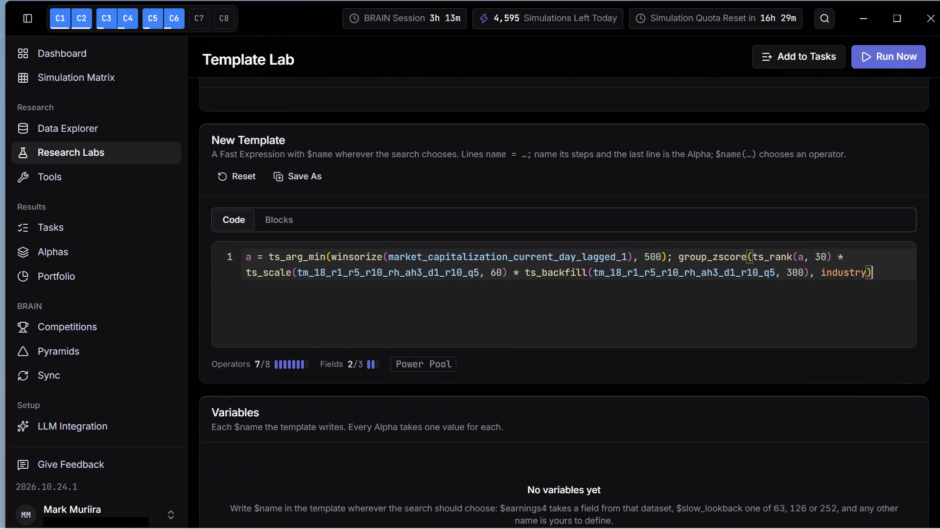
{"action": "scroll", "coordinate": [456, 309], "scroll_direction": "up", "scroll_amount": 11}
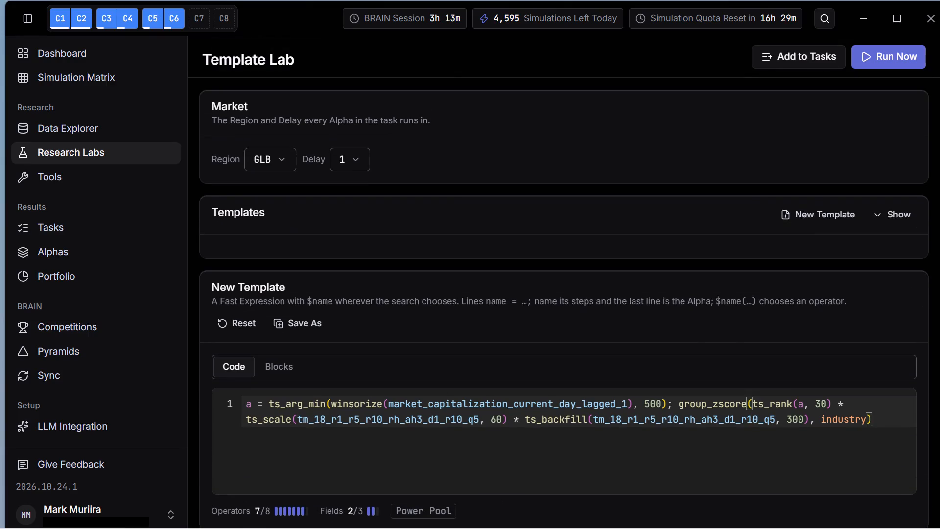
{"action": "scroll", "coordinate": [914, 377], "scroll_direction": "down", "scroll_amount": 1}
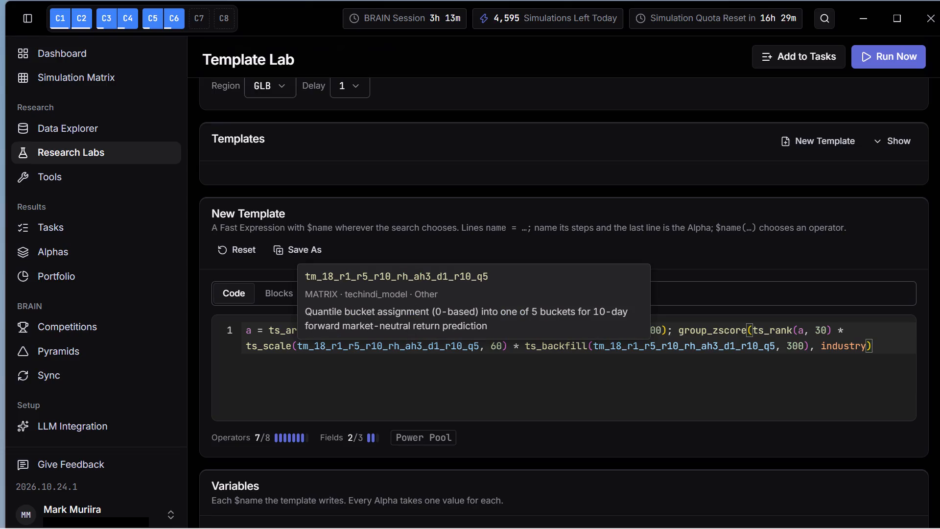
{"action": "left_click_drag", "start_coordinate": [409, 294], "coordinate": [345, 295]}
{"action": "right_click", "coordinate": [359, 294]}
{"action": "left_click", "coordinate": [391, 314]}
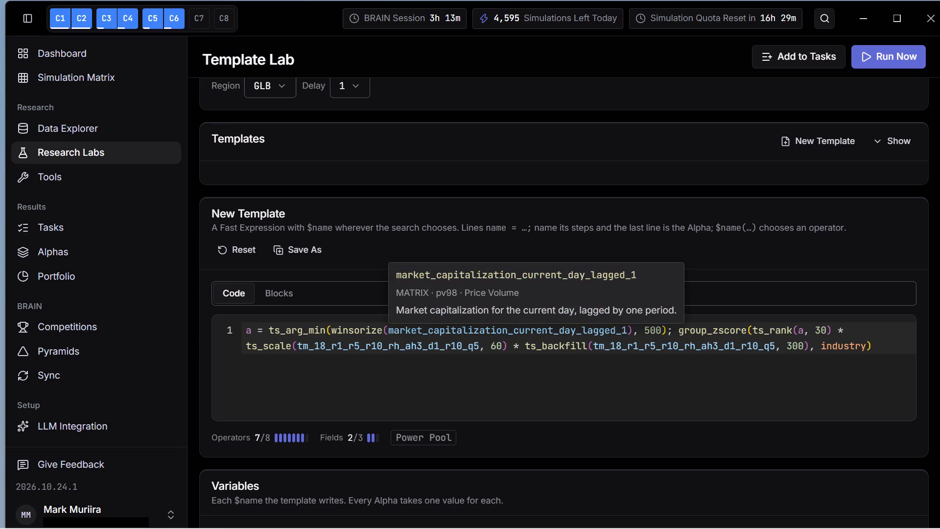
Replace the data field inside ts_backfill with the variable $field2 in the template code.
{"action": "left_click", "coordinate": [773, 345]}
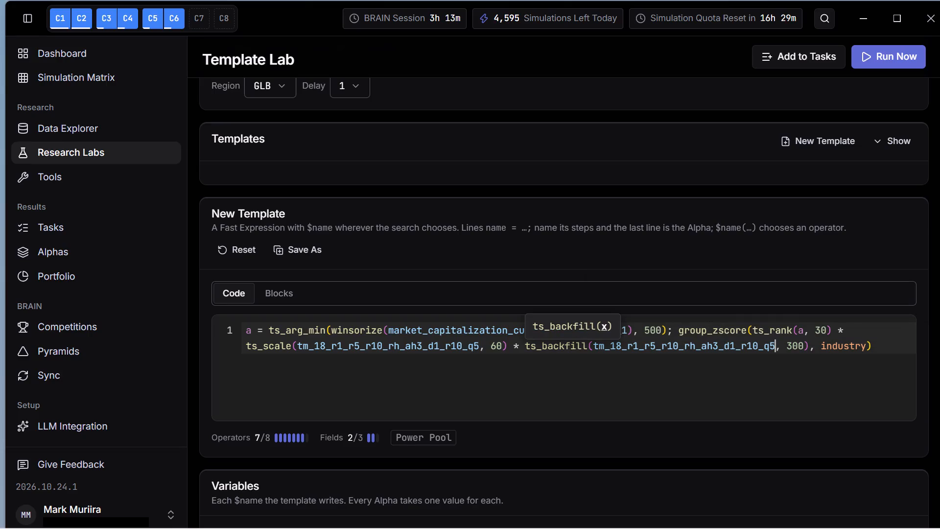
{"action": "key", "text": "BackSpace"}
{"action": "key", "text": "BackSpace"}
{"action": "key", "text": "BackSpace"}
{"action": "key", "text": "BackSpace"}
{"action": "key", "text": "BackSpace"}
{"action": "key", "text": "BackSpace"}
{"action": "key", "text": "BackSpace"}
{"action": "key", "text": "BackSpace"}
{"action": "key", "text": "BackSpace"}
{"action": "key", "text": "BackSpace"}
{"action": "key", "text": "BackSpace"}
{"action": "key", "text": "BackSpace"}
{"action": "key", "text": "BackSpace"}
{"action": "key", "text": "BackSpace"}
{"action": "key", "text": "BackSpace"}
{"action": "key", "text": "BackSpace"}
{"action": "key", "text": "BackSpace"}
{"action": "key", "text": "BackSpace"}
{"action": "key", "text": "BackSpace"}
{"action": "key", "text": "BackSpace"}
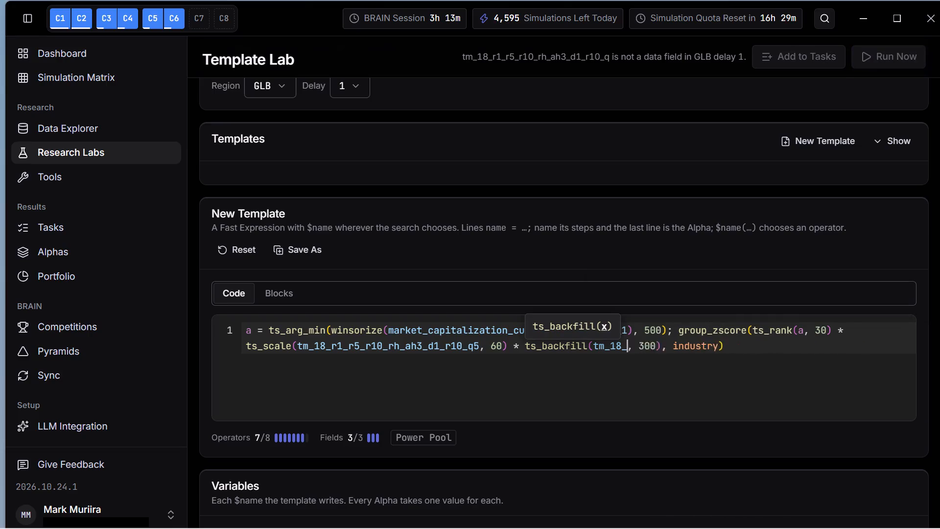
{"action": "key", "text": "BackSpace"}
{"action": "key", "text": "BackSpace"}
{"action": "key", "text": "BackSpace"}
{"action": "key", "text": "BackSpace"}
{"action": "key", "text": "BackSpace"}
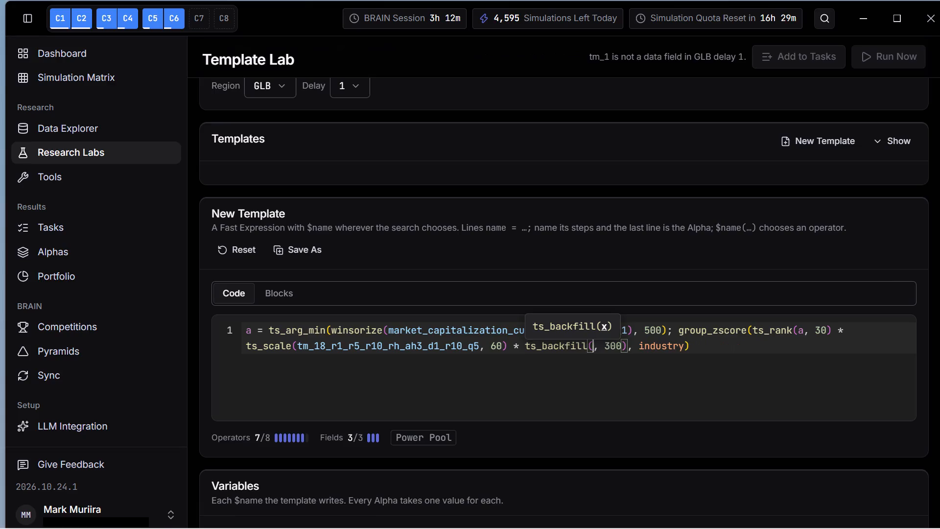
{"action": "key", "text": "shift+dollar"}
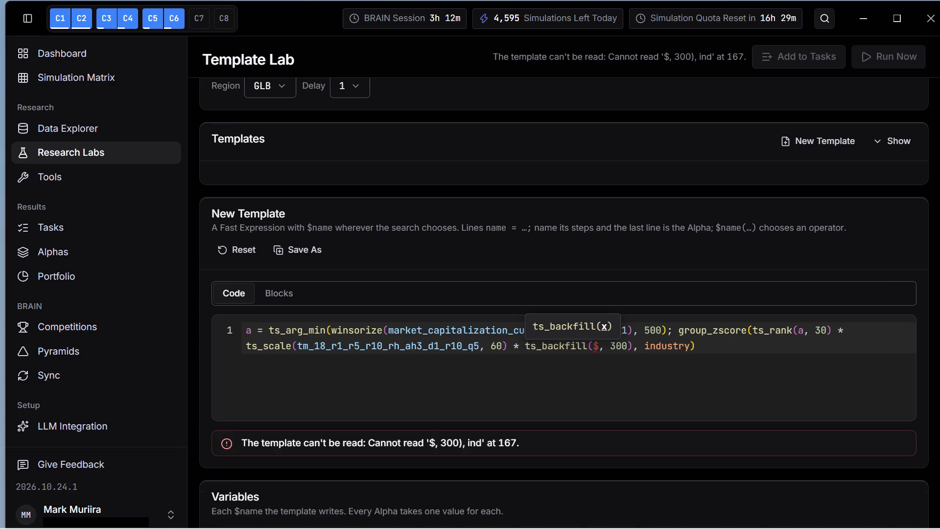
{"action": "type", "text": "field"}
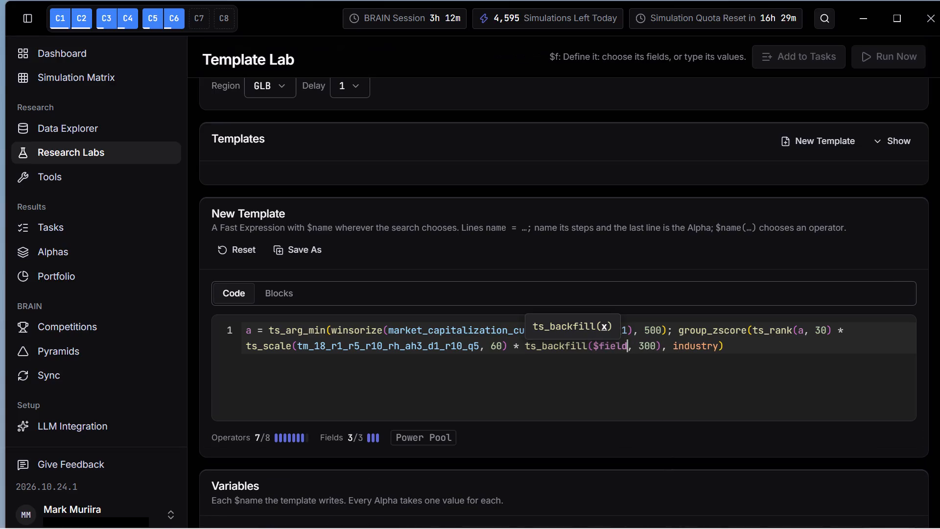
{"action": "key", "text": "2"}
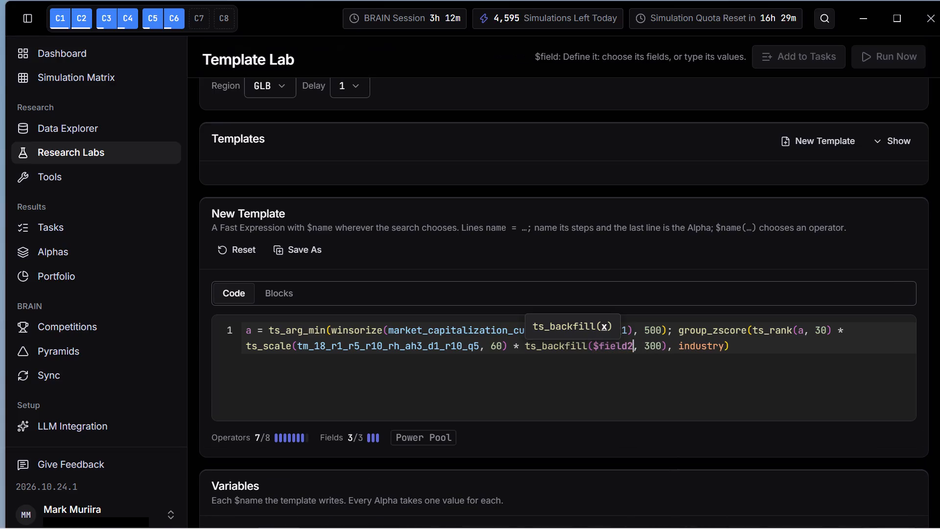
Replace the data field inside ts_scale with the variable $field2, keeping the 60 lookback.
{"action": "left_click", "coordinate": [480, 344]}
{"action": "key", "text": "BackSpace"}
{"action": "key", "text": "BackSpace"}
{"action": "key", "text": "BackSpace"}
{"action": "key", "text": "BackSpace"}
{"action": "key", "text": "BackSpace"}
{"action": "key", "text": "BackSpace"}
{"action": "key", "text": "BackSpace"}
{"action": "key", "text": "BackSpace"}
{"action": "key", "text": "BackSpace"}
{"action": "key", "text": "BackSpace"}
{"action": "key", "text": "BackSpace"}
{"action": "key", "text": "BackSpace"}
{"action": "key", "text": "BackSpace"}
{"action": "key", "text": "BackSpace"}
{"action": "key", "text": "BackSpace"}
{"action": "key", "text": "BackSpace"}
{"action": "key", "text": "BackSpace"}
{"action": "key", "text": "BackSpace"}
{"action": "key", "text": "BackSpace"}
{"action": "key", "text": "BackSpace"}
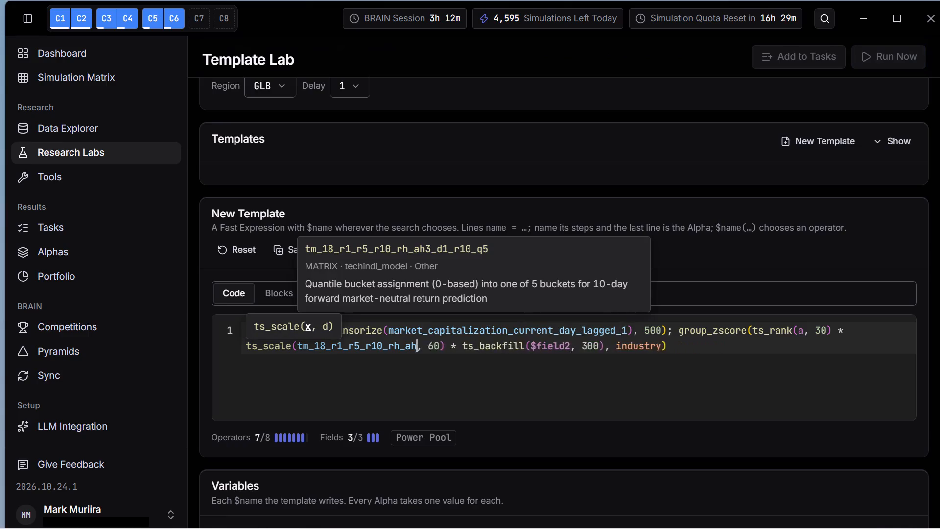
{"action": "key", "text": "BackSpace"}
{"action": "key", "text": "BackSpace"}
{"action": "key", "text": "BackSpace"}
{"action": "key", "text": "BackSpace"}
{"action": "key", "text": "BackSpace"}
{"action": "key", "text": "BackSpace"}
{"action": "key", "text": "BackSpace"}
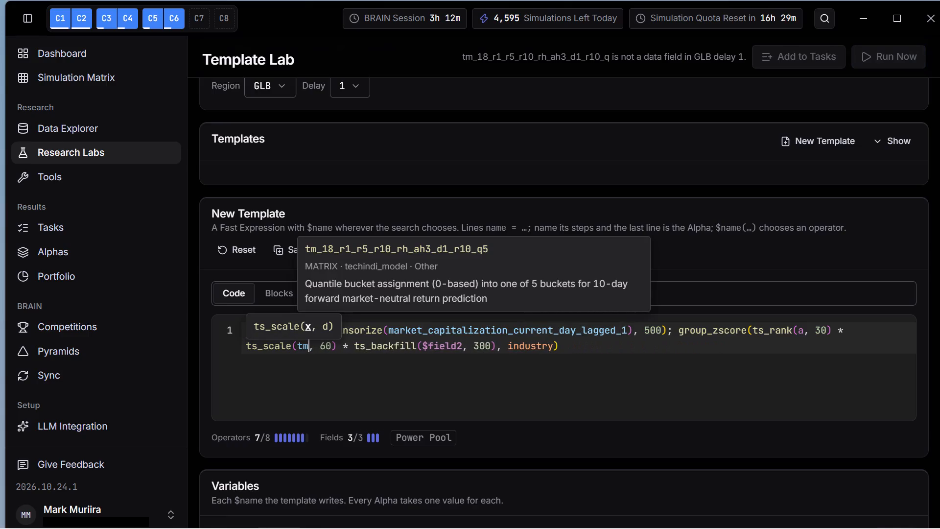
{"action": "key", "text": "BackSpace"}
{"action": "key", "text": "f"}
{"action": "type", "text": "ield"}
{"action": "key", "text": "BackSpace"}
{"action": "key", "text": "BackSpace"}
{"action": "key", "text": "BackSpace"}
{"action": "key", "text": "BackSpace"}
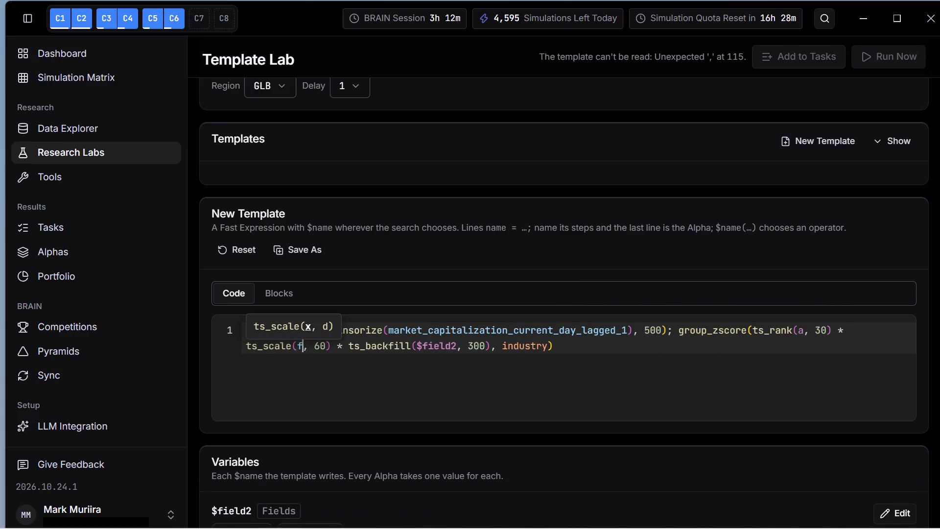
{"action": "key", "text": "BackSpace"}
{"action": "type", "text": "$fi"}
{"action": "key", "text": "l"}
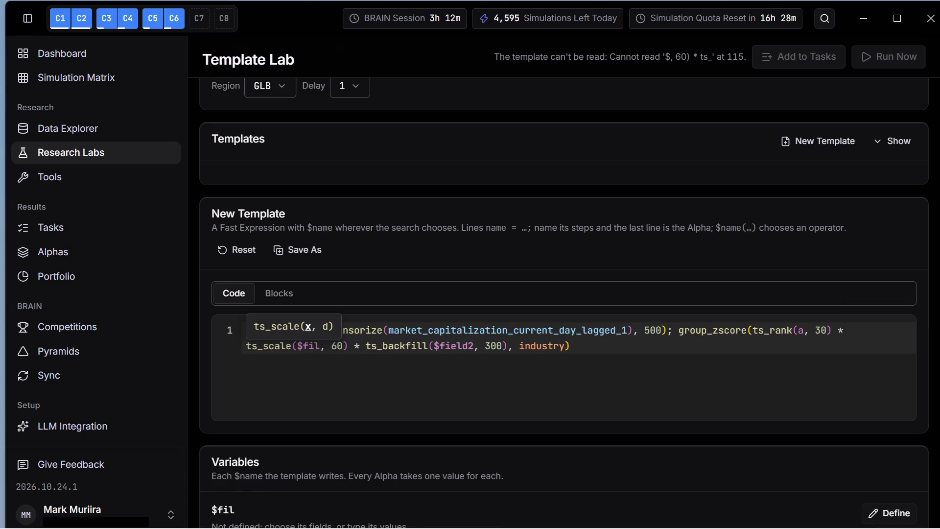
{"action": "key", "text": "BackSpace"}
{"action": "type", "text": "eld"}
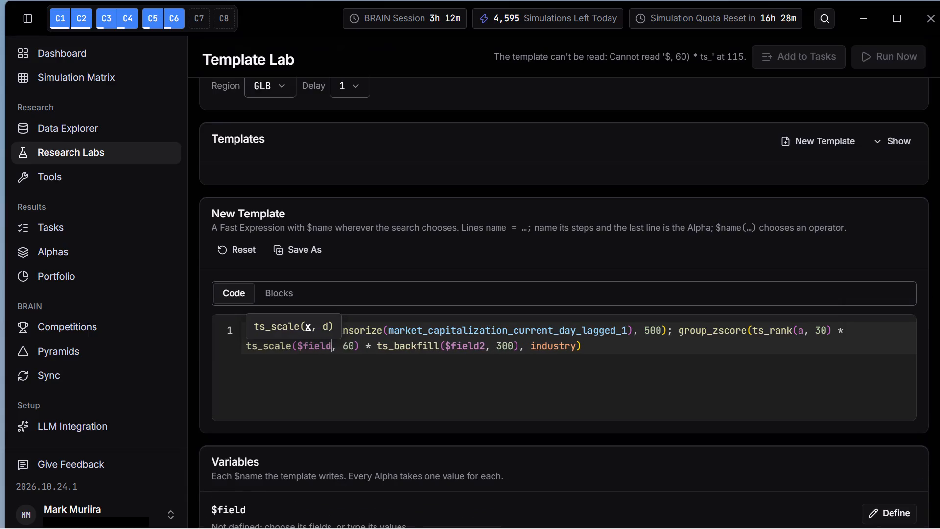
{"action": "key", "text": "2"}
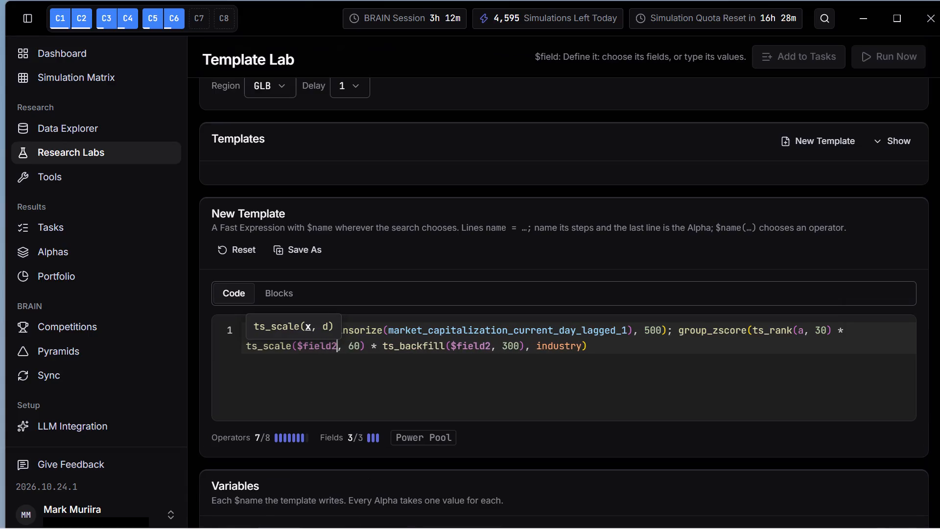
{"action": "scroll", "coordinate": [901, 292], "scroll_direction": "down", "scroll_amount": 1}
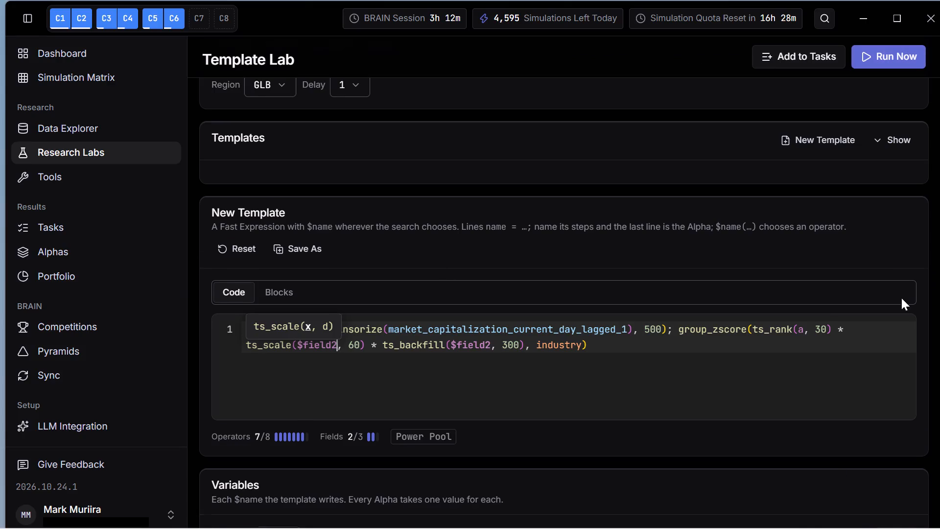
Open the $field2 variable's field selection and search its datasets for techindi_model.
{"action": "scroll", "coordinate": [901, 298], "scroll_direction": "down", "scroll_amount": 2}
{"action": "left_click", "coordinate": [902, 316]}
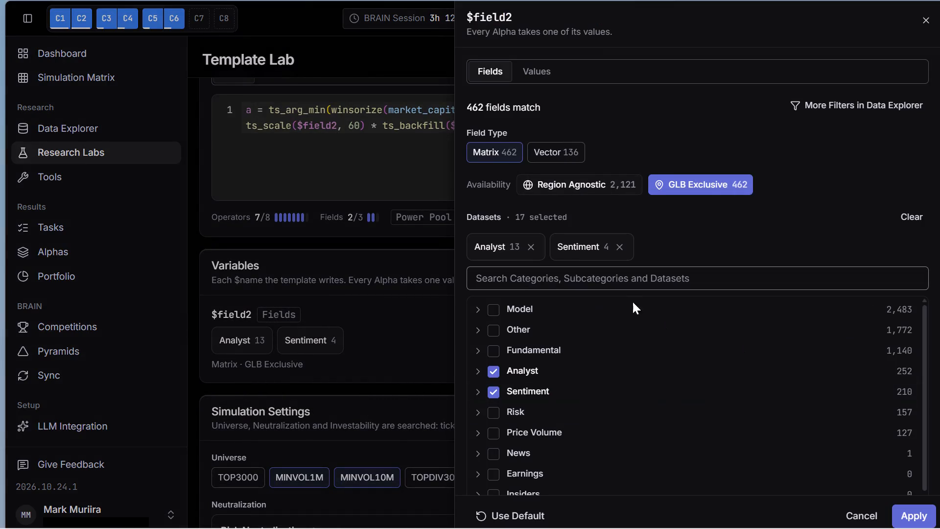
{"action": "right_click", "coordinate": [550, 276]}
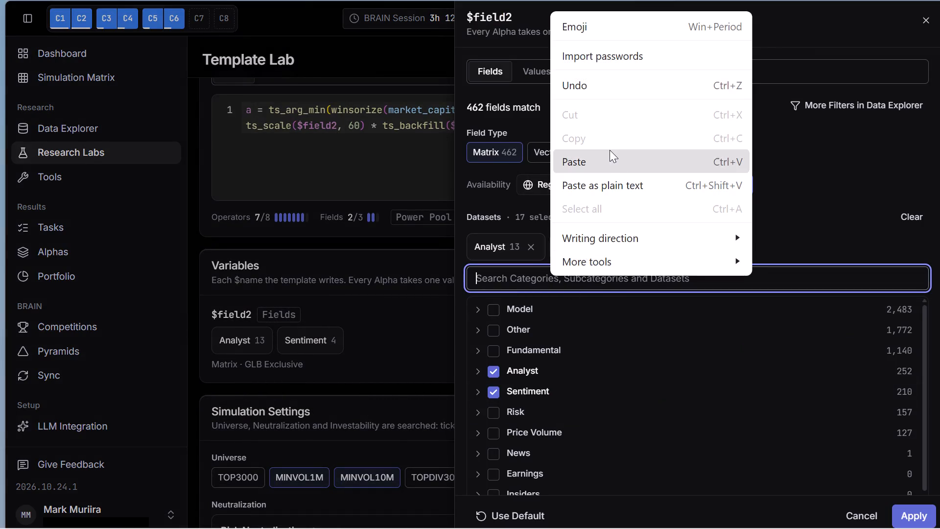
{"action": "left_click", "coordinate": [608, 155]}
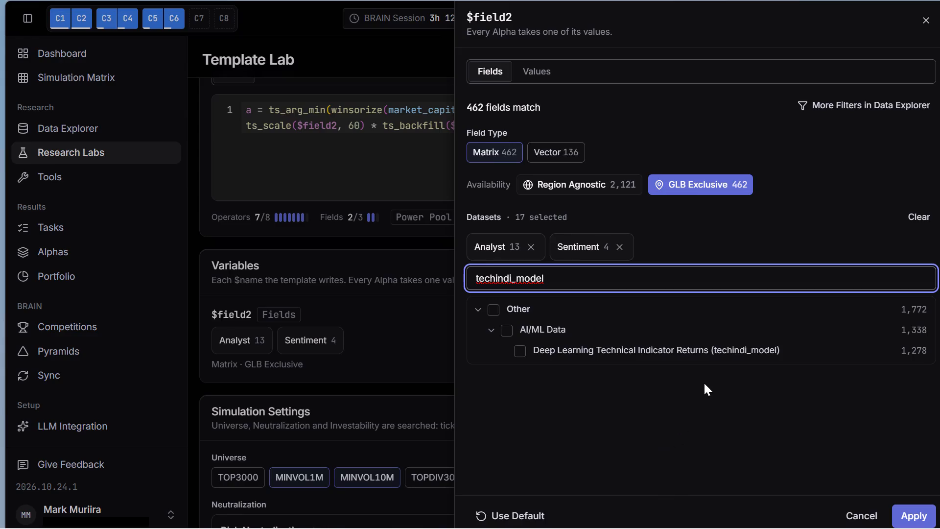
Remove the Sentiment category from the datasets selected for $field2.
{"action": "left_click", "coordinate": [617, 246]}
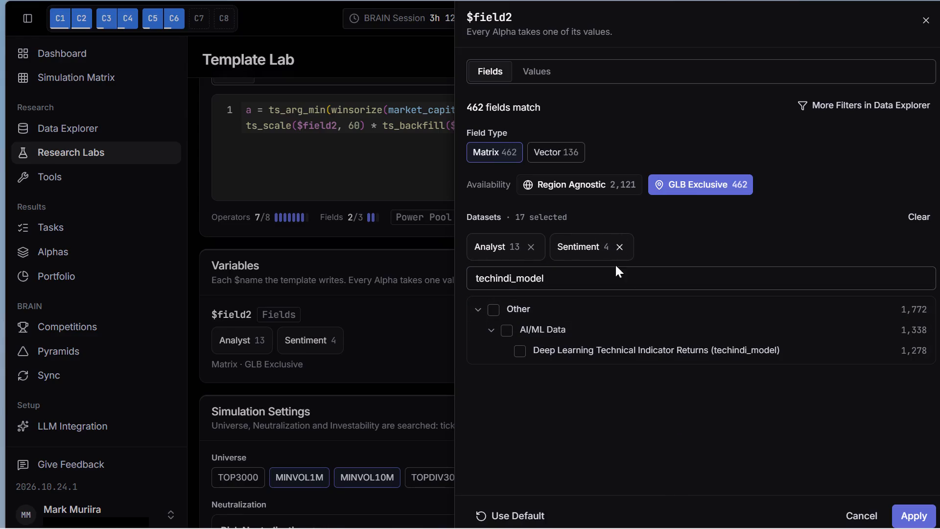
{"action": "scroll", "coordinate": [926, 455], "scroll_direction": "down", "scroll_amount": 3}
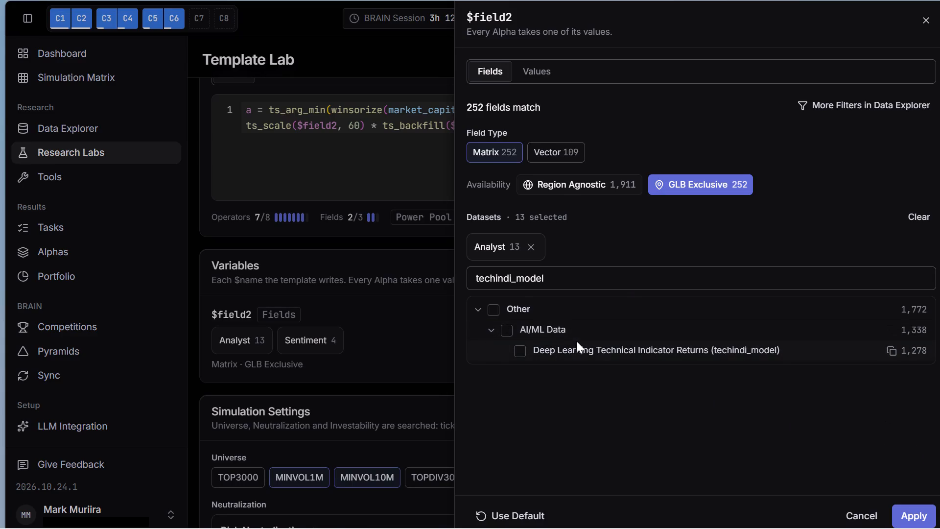
Clear the techindi_model dataset search, add the Fundamental category alongside Analyst for $field2, and apply the selection.
{"action": "left_click", "coordinate": [608, 287]}
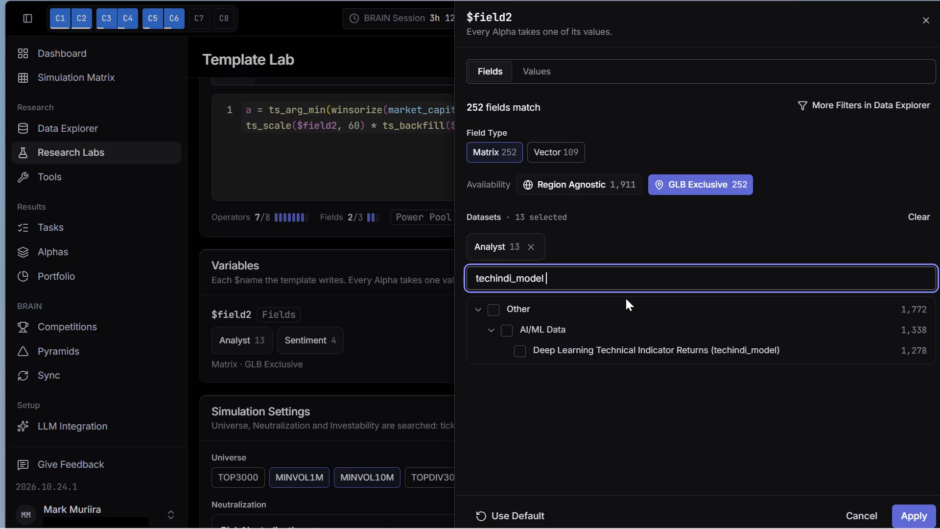
{"action": "key", "text": "BackSpace"}
{"action": "key", "text": "BackSpace"}
{"action": "key", "text": "BackSpace"}
{"action": "key", "text": "BackSpace"}
{"action": "key", "text": "BackSpace"}
{"action": "key", "text": "BackSpace"}
{"action": "key", "text": "BackSpace"}
{"action": "key", "text": "BackSpace"}
{"action": "key", "text": "BackSpace"}
{"action": "key", "text": "BackSpace"}
{"action": "key", "text": "BackSpace"}
{"action": "key", "text": "BackSpace"}
{"action": "key", "text": "BackSpace"}
{"action": "key", "text": "BackSpace"}
{"action": "key", "text": "BackSpace"}
{"action": "key", "text": "BackSpace"}
{"action": "key", "text": "BackSpace"}
{"action": "key", "text": "BackSpace"}
{"action": "key", "text": "BackSpace"}
{"action": "key", "text": "BackSpace"}
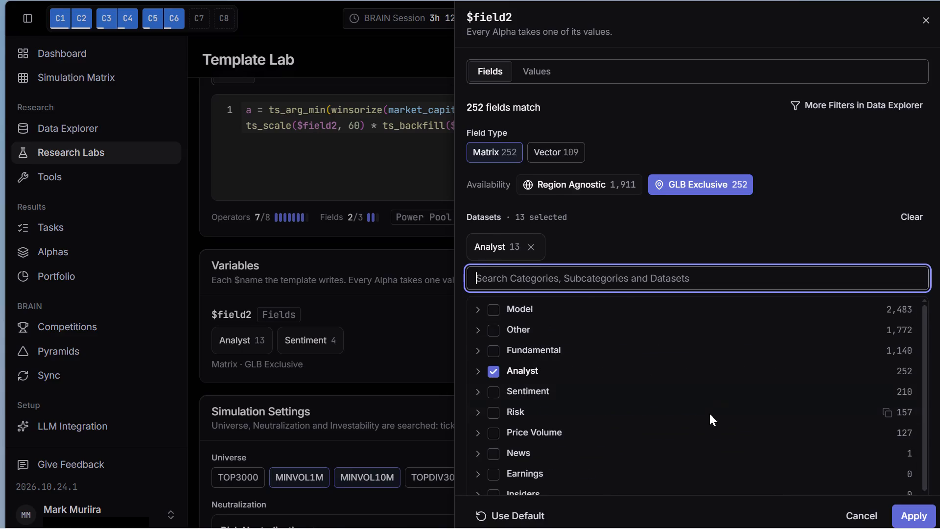
{"action": "scroll", "coordinate": [645, 399], "scroll_direction": "down", "scroll_amount": 4}
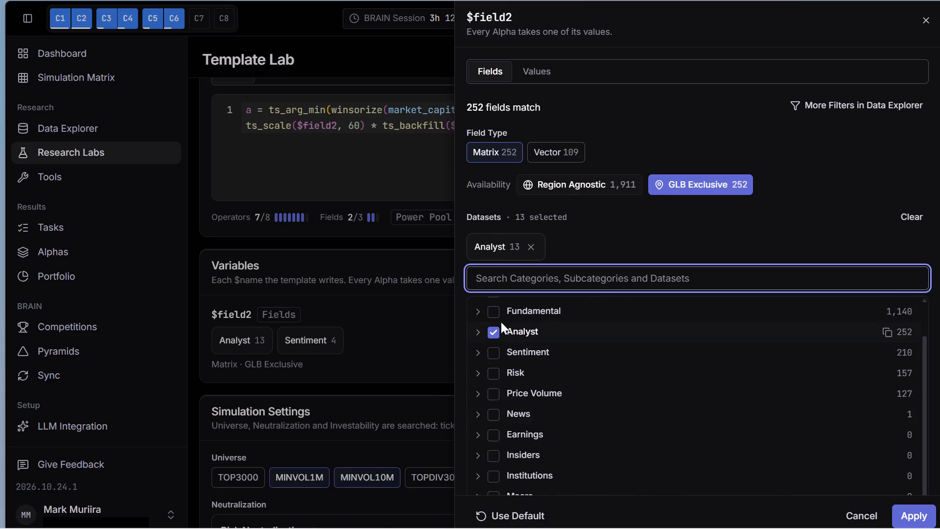
{"action": "left_click", "coordinate": [492, 313]}
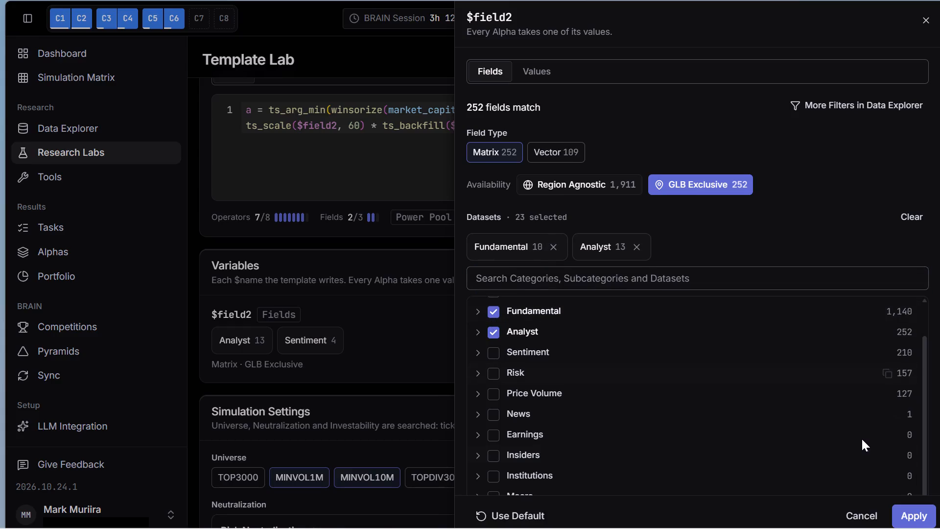
{"action": "left_click", "coordinate": [923, 521]}
Run the GLB D1 template search immediately, keeping 4 cores and 1000 simulations.
{"action": "scroll", "coordinate": [730, 401], "scroll_direction": "down", "scroll_amount": 7}
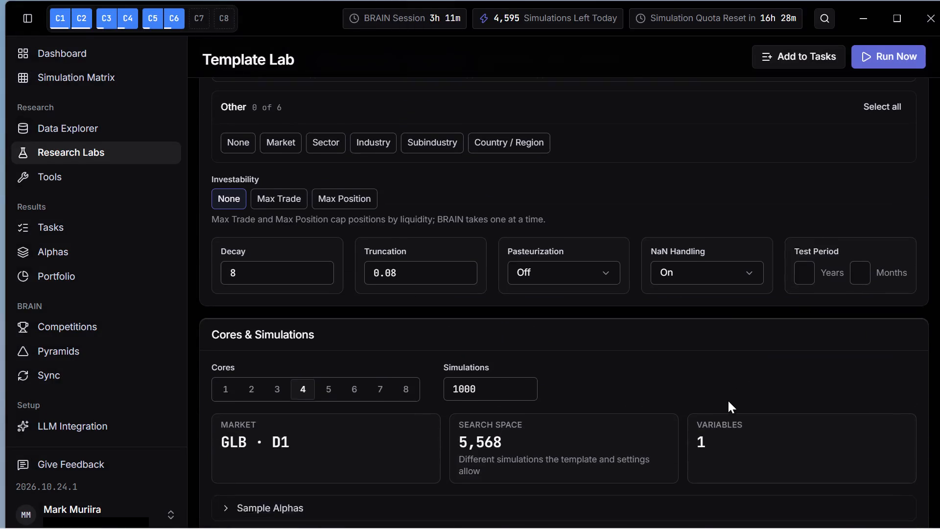
{"action": "scroll", "coordinate": [728, 404], "scroll_direction": "down", "scroll_amount": 6}
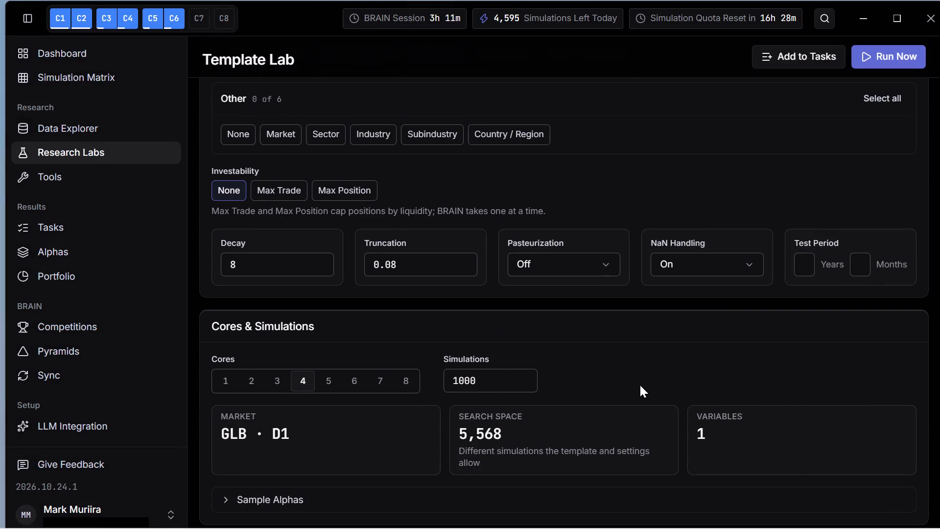
{"action": "left_click", "coordinate": [490, 379]}
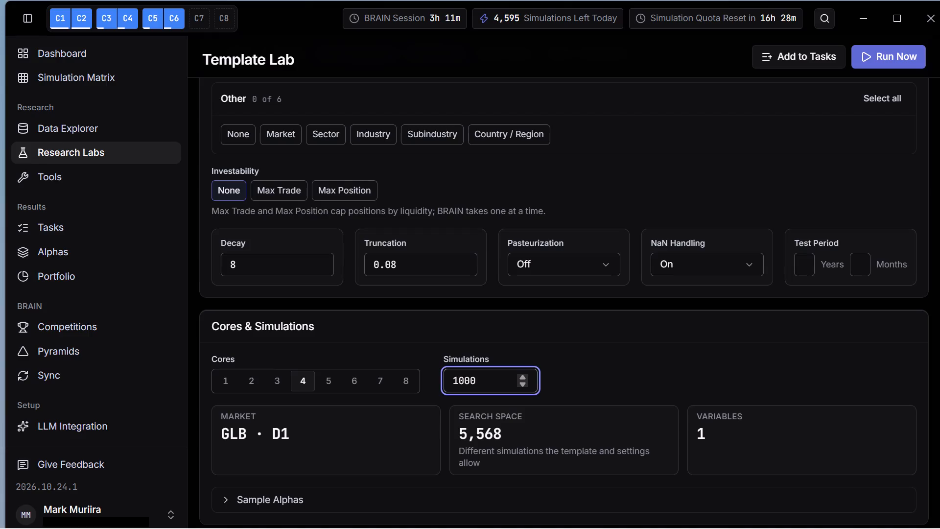
{"action": "left_click", "coordinate": [461, 380]}
{"action": "left_click", "coordinate": [878, 62]}
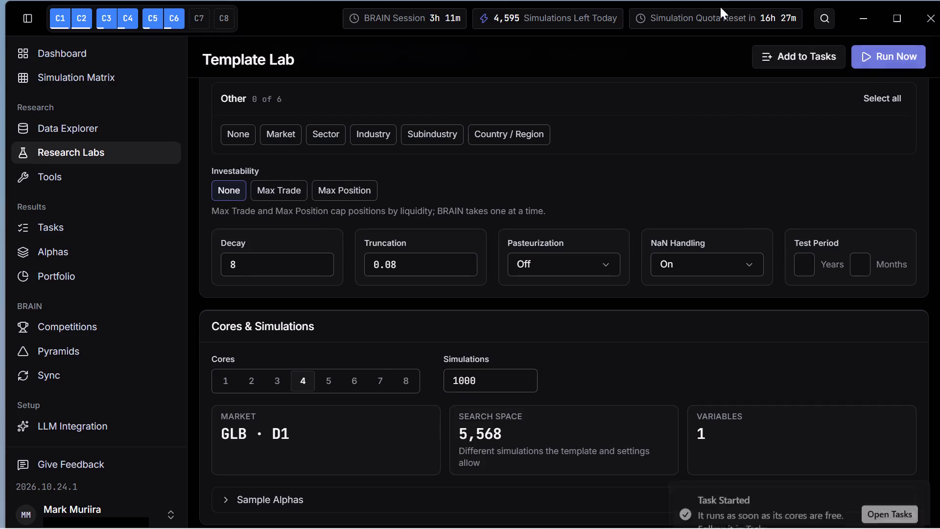
In the Tasks list, reduce the waiting Template Lab task to 2 cores and save the change.
{"action": "left_click", "coordinate": [60, 230]}
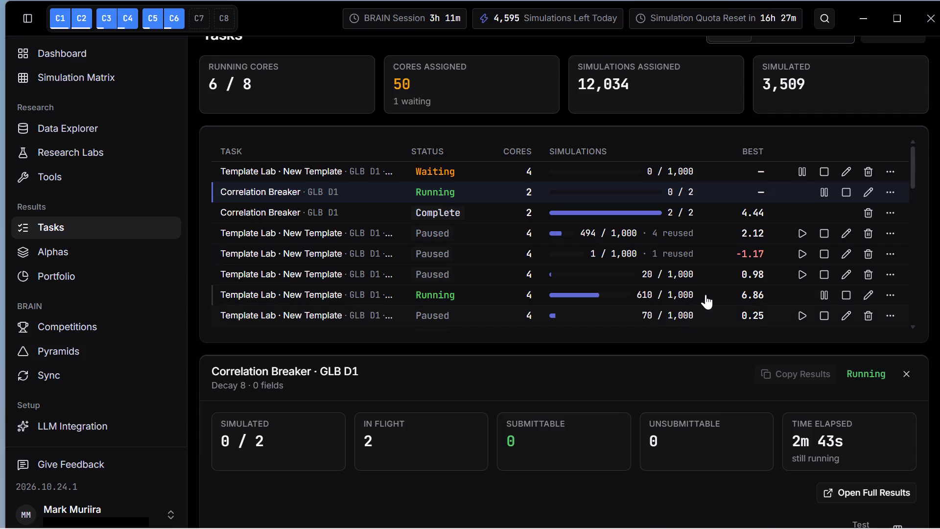
{"action": "left_click", "coordinate": [845, 169]}
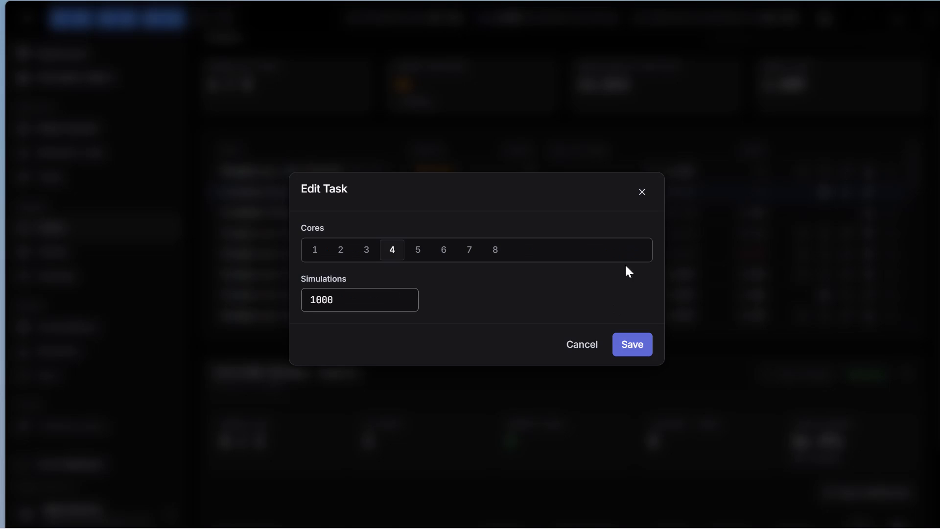
{"action": "left_click", "coordinate": [340, 245]}
{"action": "left_click", "coordinate": [637, 345]}
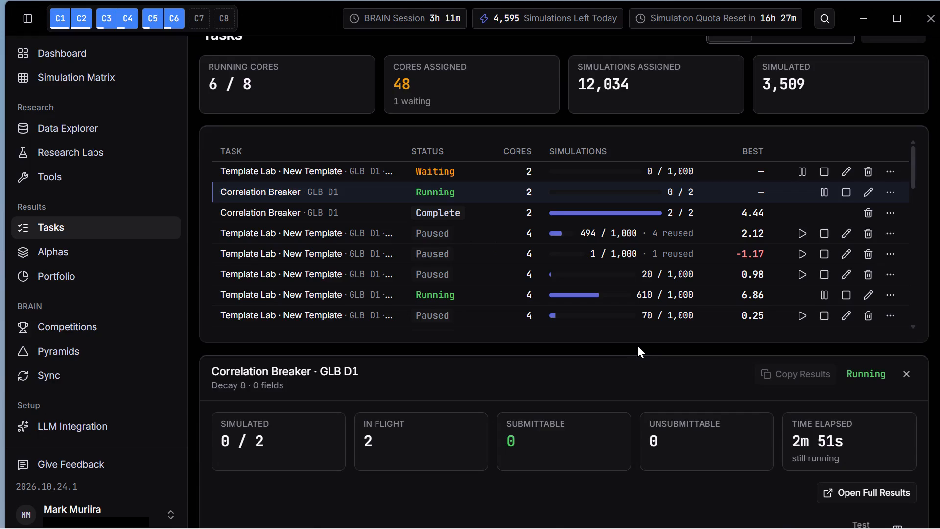
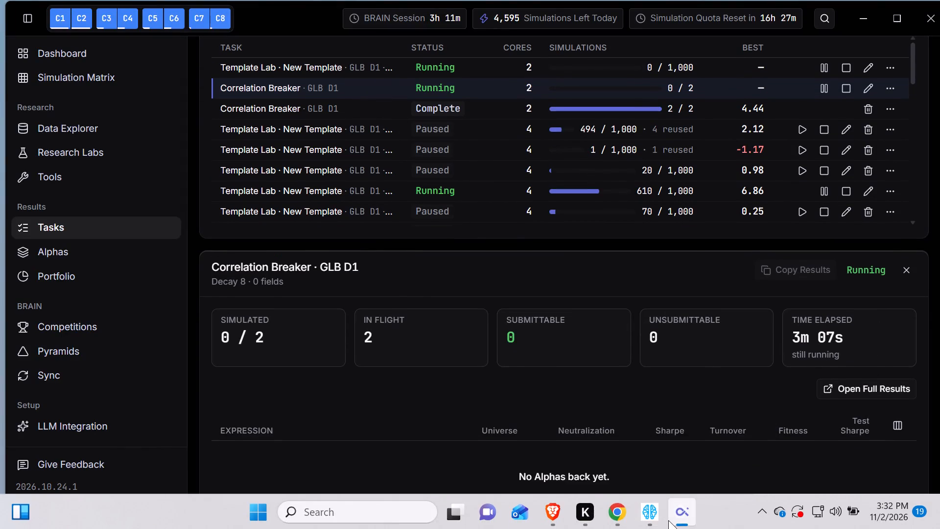
Switch to WorldQuant BRAIN and start a full simulation of the IND/D1/TOP500 SuperAlpha in Super Simulation 1, without visualization.
{"action": "left_click", "coordinate": [651, 522]}
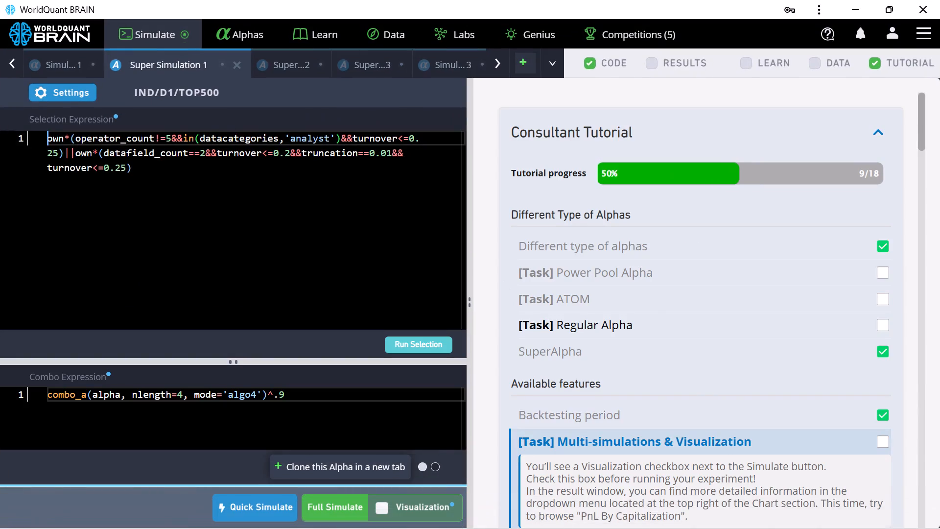
{"action": "left_click", "coordinate": [330, 509]}
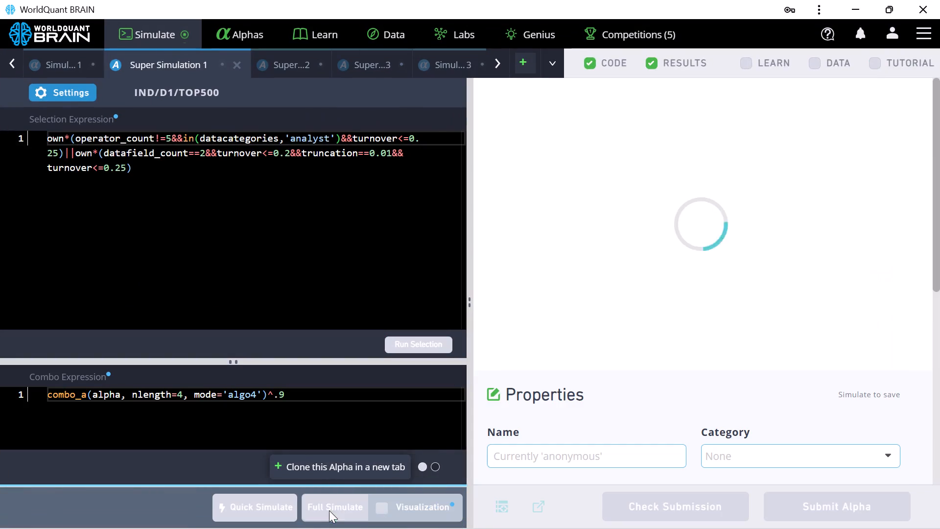
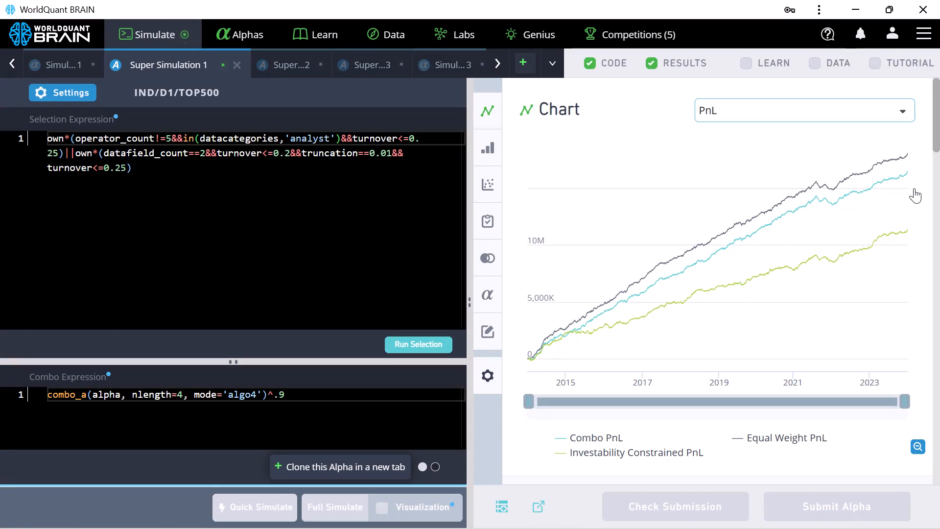
Review the SuperAlpha's IS Summary and expand the failed tests in IS Testing Status.
{"action": "scroll", "coordinate": [779, 162], "scroll_direction": "down", "scroll_amount": 4}
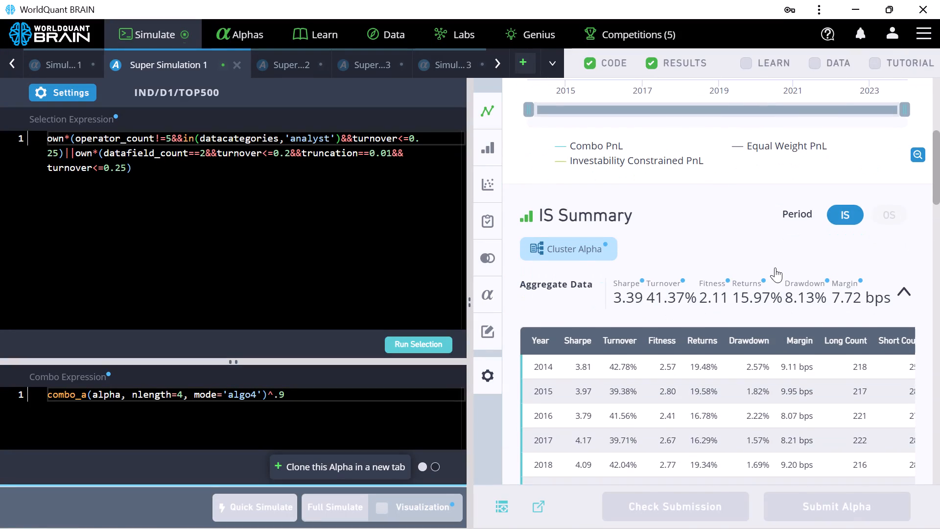
{"action": "scroll", "coordinate": [782, 267], "scroll_direction": "down", "scroll_amount": 6}
{"action": "scroll", "coordinate": [730, 256], "scroll_direction": "down", "scroll_amount": 5}
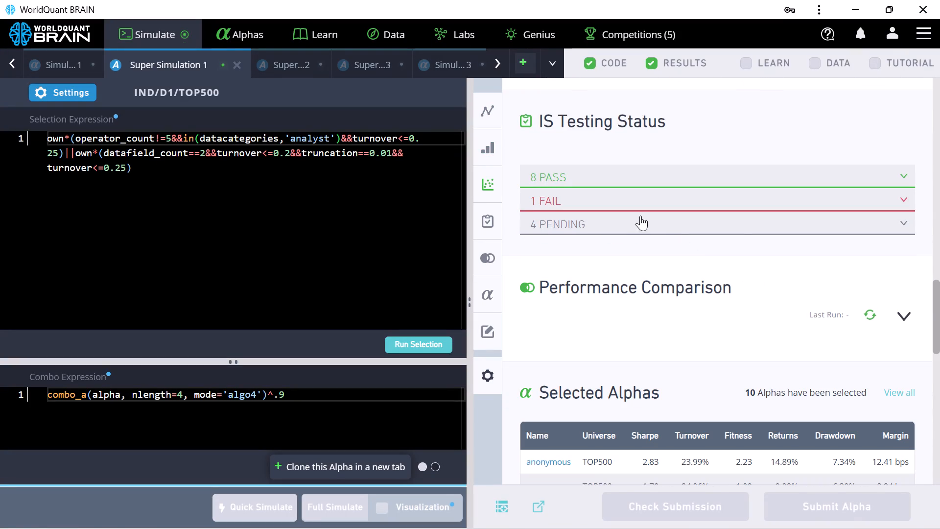
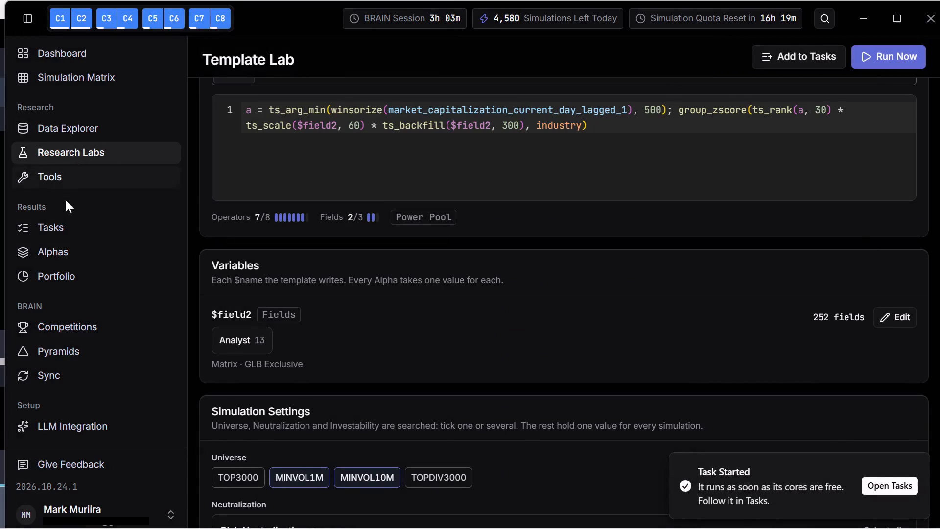
In Tasks, set the newly added Template Lab task to 2 cores and save it.
{"action": "left_click", "coordinate": [65, 226]}
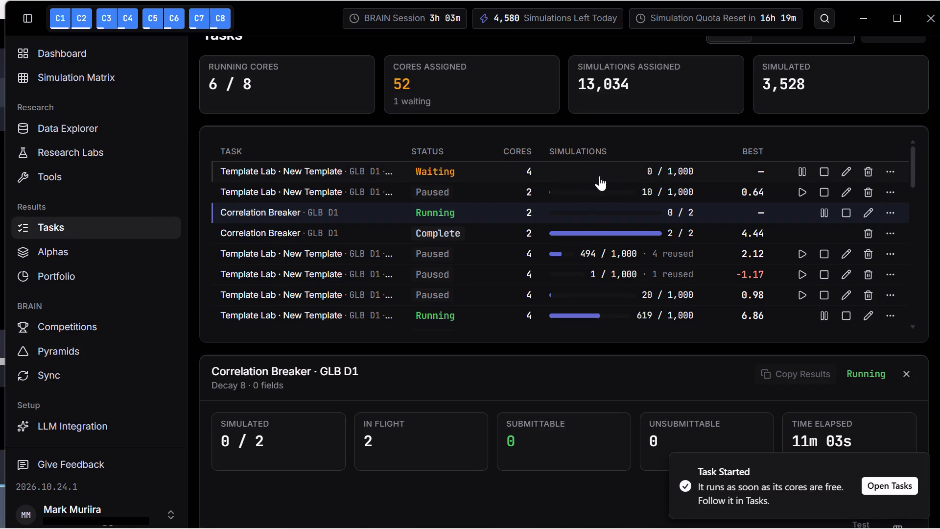
{"action": "left_click", "coordinate": [846, 176]}
{"action": "left_click", "coordinate": [344, 254]}
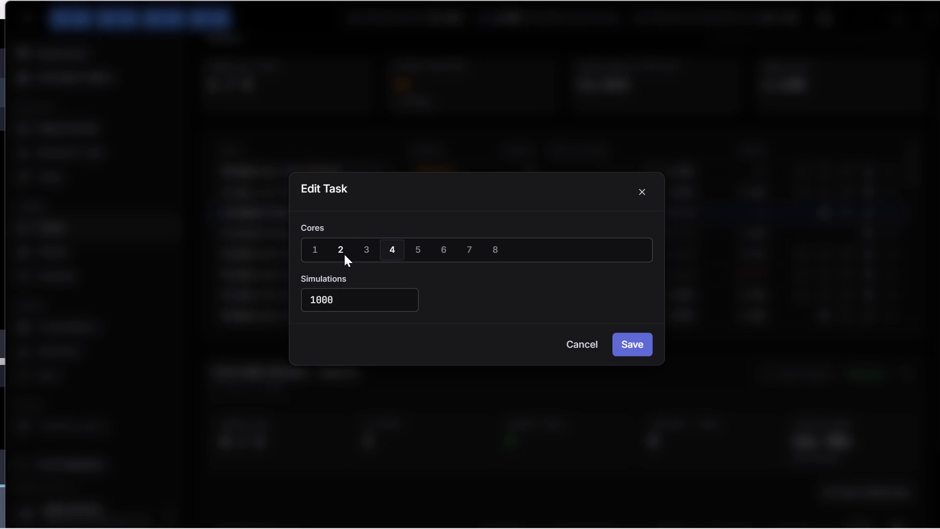
{"action": "left_click", "coordinate": [634, 347]}
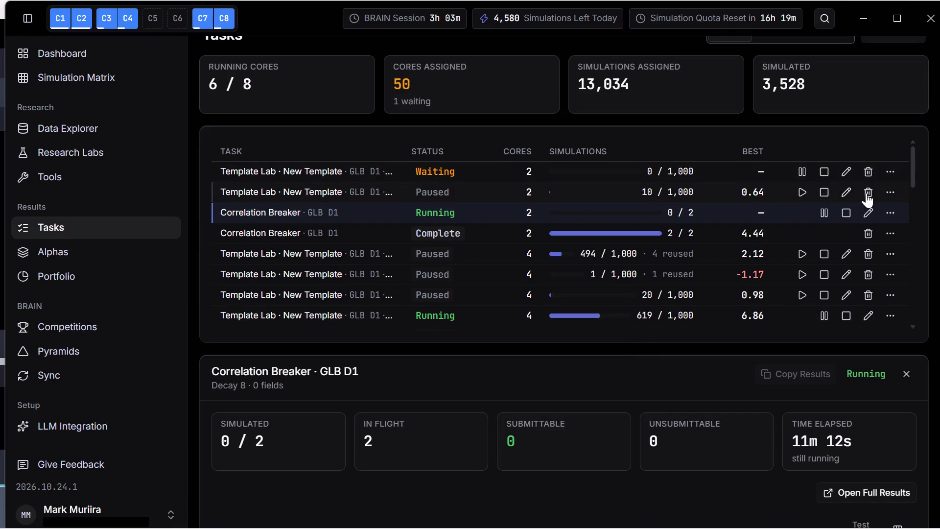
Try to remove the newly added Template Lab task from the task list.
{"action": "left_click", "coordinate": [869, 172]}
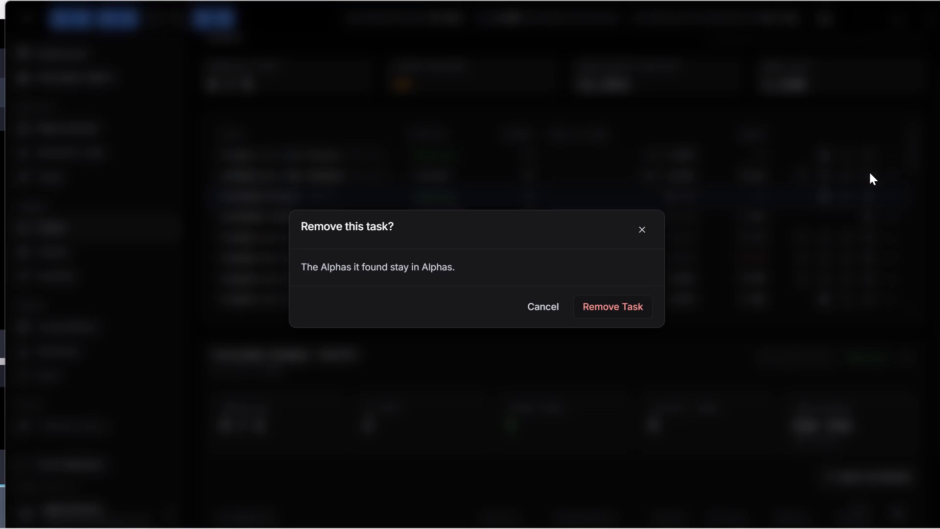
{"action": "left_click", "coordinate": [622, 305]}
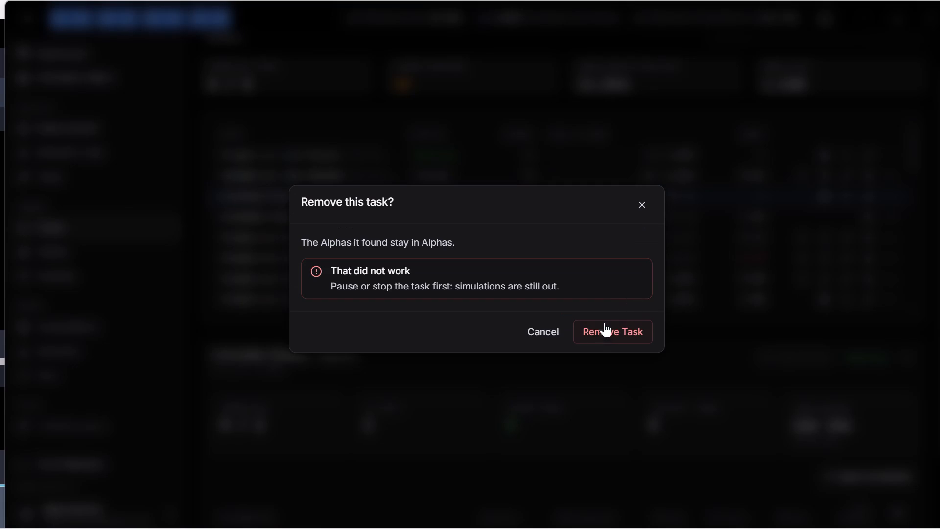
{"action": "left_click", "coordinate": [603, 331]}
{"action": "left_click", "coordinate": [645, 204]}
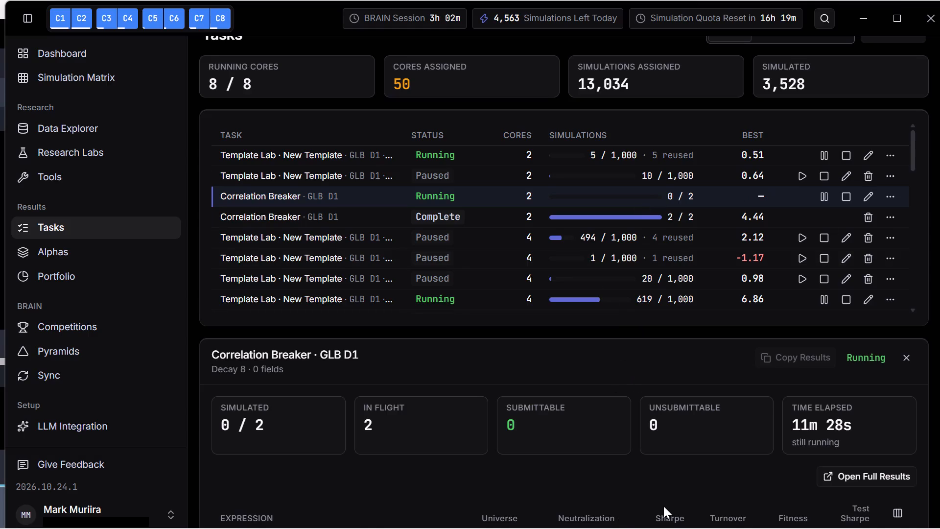
Reload the results of the newly finished Correlation Breaker task by closing and reopening its details.
{"action": "scroll", "coordinate": [705, 289], "scroll_direction": "up", "scroll_amount": 5}
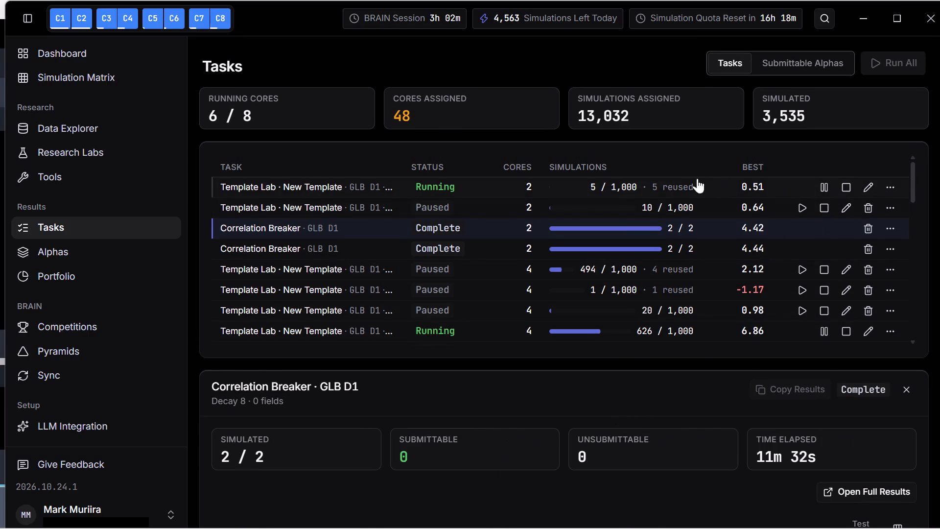
{"action": "left_click", "coordinate": [756, 225]}
{"action": "left_click", "coordinate": [687, 224]}
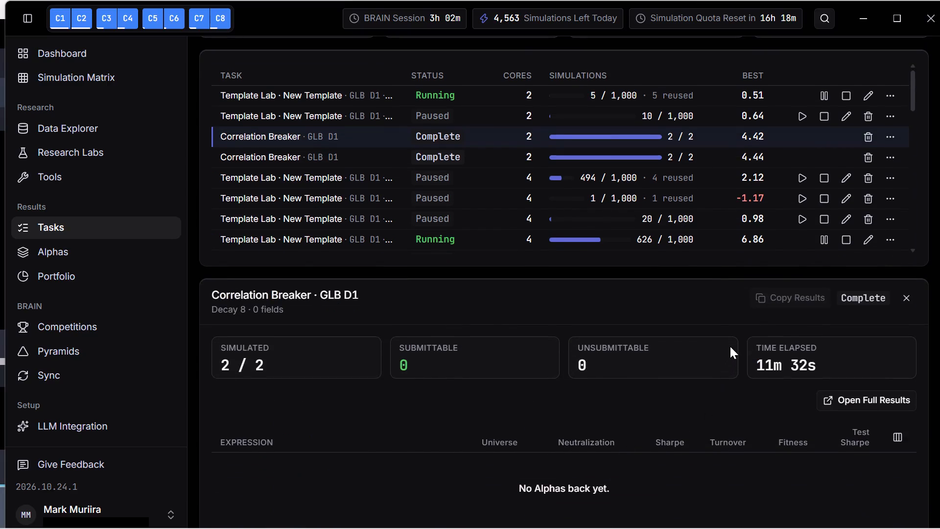
{"action": "scroll", "coordinate": [730, 346], "scroll_direction": "up", "scroll_amount": 4}
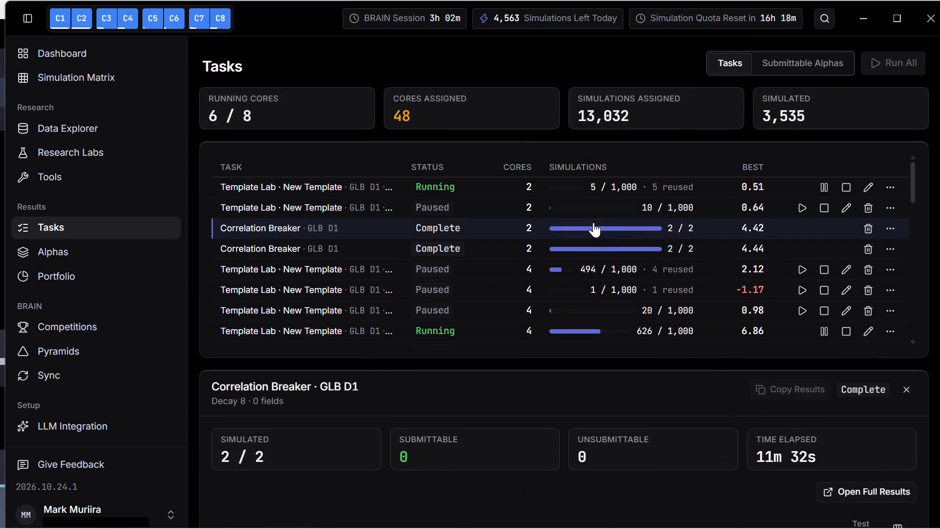
{"action": "left_click", "coordinate": [593, 222]}
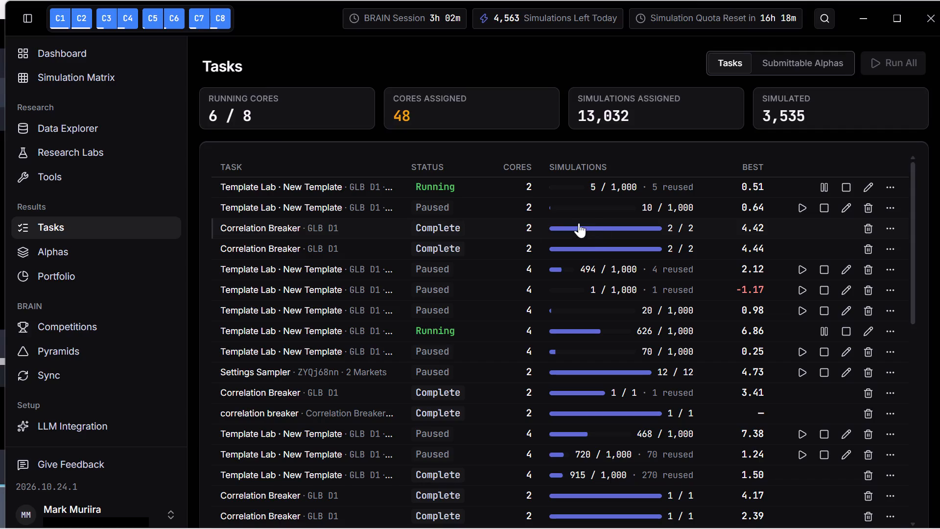
{"action": "left_click", "coordinate": [441, 222]}
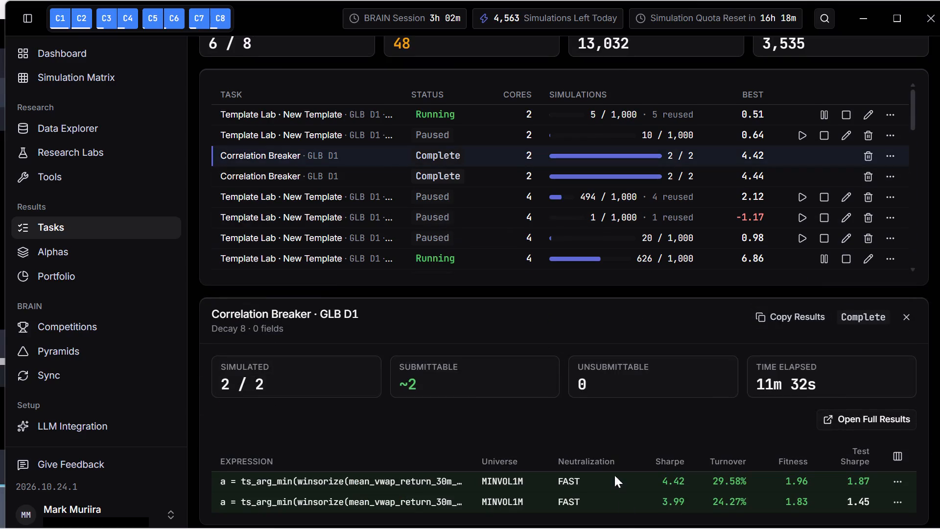
Open the first alpha in the Correlation Breaker results and review its settings and submission checks.
{"action": "left_click", "coordinate": [646, 480]}
{"action": "scroll", "coordinate": [658, 385], "scroll_direction": "down", "scroll_amount": 6}
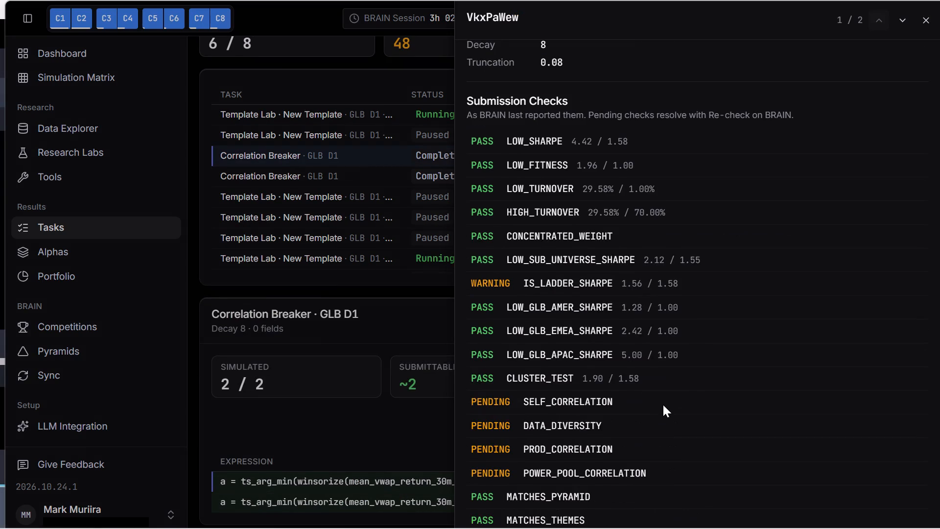
{"action": "scroll", "coordinate": [663, 405], "scroll_direction": "down", "scroll_amount": 7}
{"action": "scroll", "coordinate": [663, 405], "scroll_direction": "up", "scroll_amount": 4}
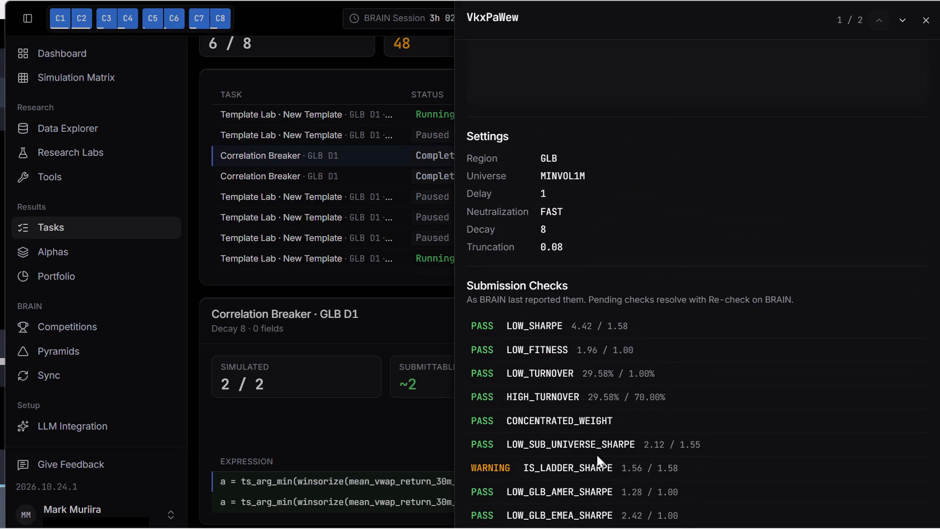
{"action": "scroll", "coordinate": [597, 455], "scroll_direction": "down", "scroll_amount": 1}
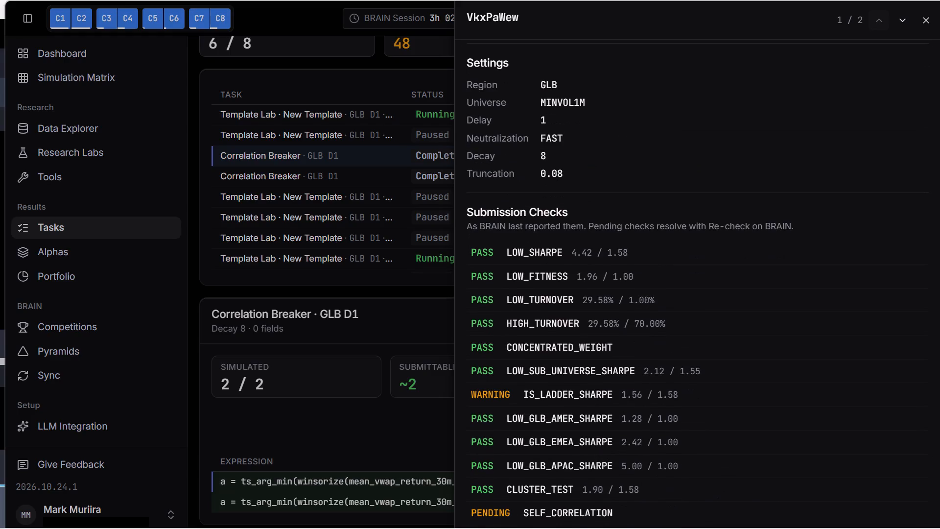
{"action": "scroll", "coordinate": [602, 446], "scroll_direction": "down", "scroll_amount": 12}
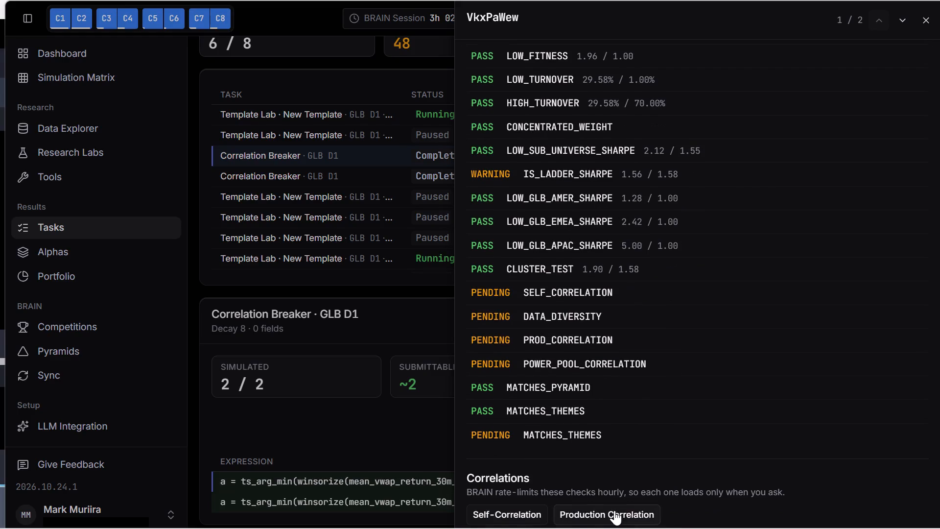
Run the production correlation check for alpha VkxPaWew.
{"action": "left_click", "coordinate": [614, 510]}
{"action": "scroll", "coordinate": [884, 412], "scroll_direction": "down", "scroll_amount": 6}
{"action": "scroll", "coordinate": [880, 414], "scroll_direction": "up", "scroll_amount": 6}
{"action": "scroll", "coordinate": [880, 414], "scroll_direction": "down", "scroll_amount": 7}
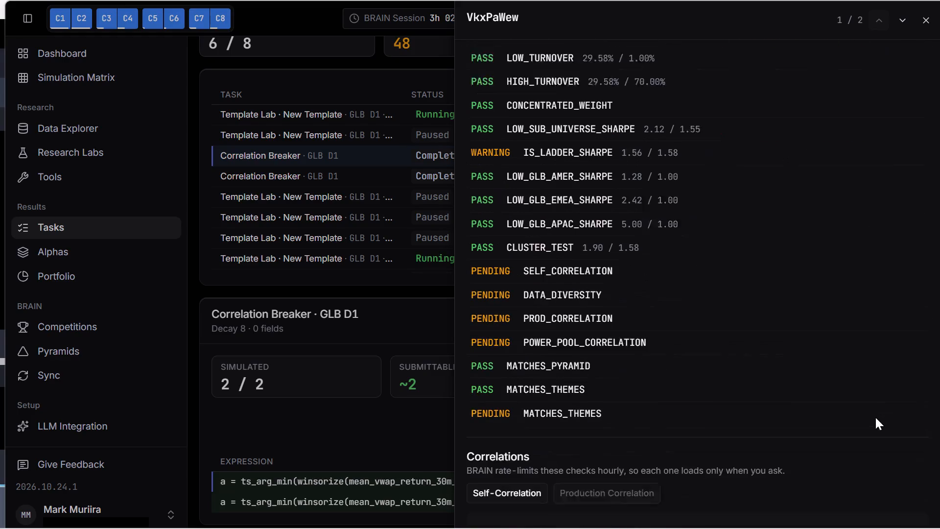
Open VkxPaWew's full page, show its test period, and inspect the IS Summary and the warning in IS Testing Status.
{"action": "scroll", "coordinate": [875, 417], "scroll_direction": "up", "scroll_amount": 19}
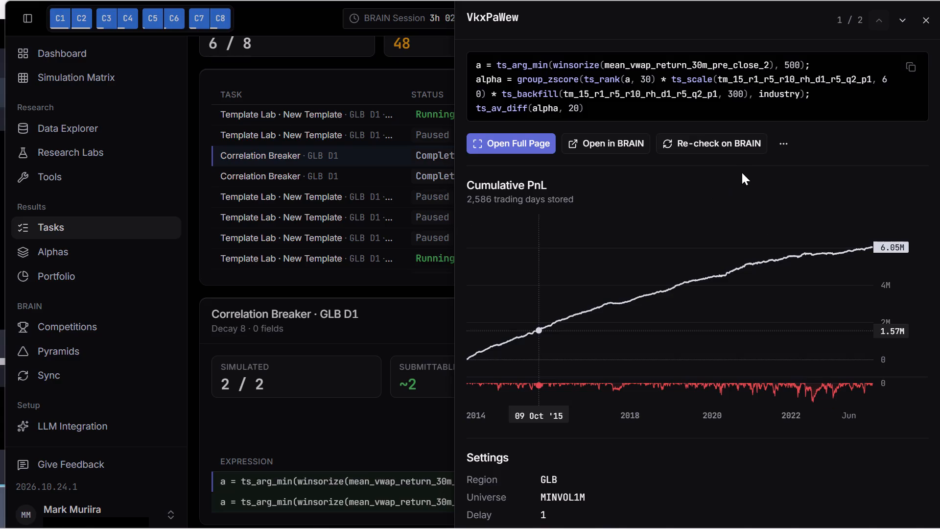
{"action": "left_click", "coordinate": [510, 141]}
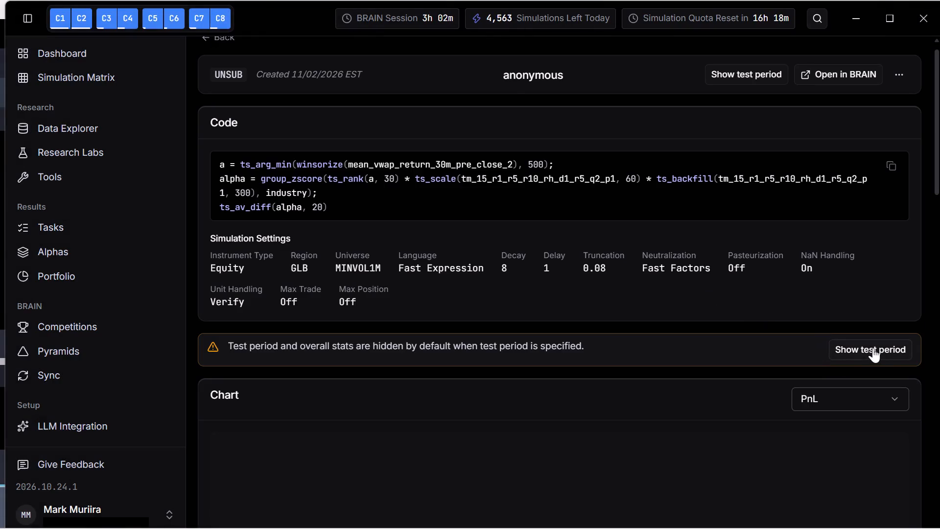
{"action": "left_click", "coordinate": [873, 348]}
{"action": "scroll", "coordinate": [939, 345], "scroll_direction": "down", "scroll_amount": 13}
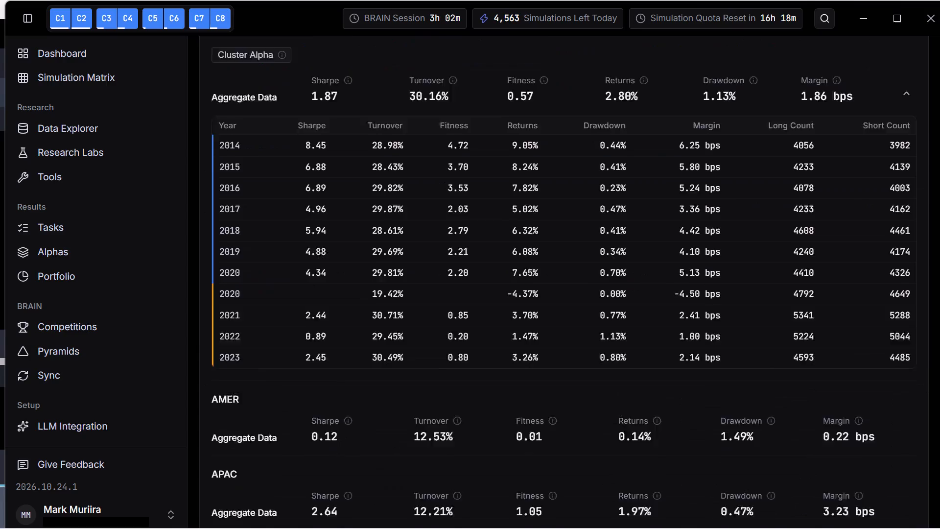
{"action": "scroll", "coordinate": [939, 351], "scroll_direction": "up", "scroll_amount": 6}
{"action": "left_click", "coordinate": [345, 314]}
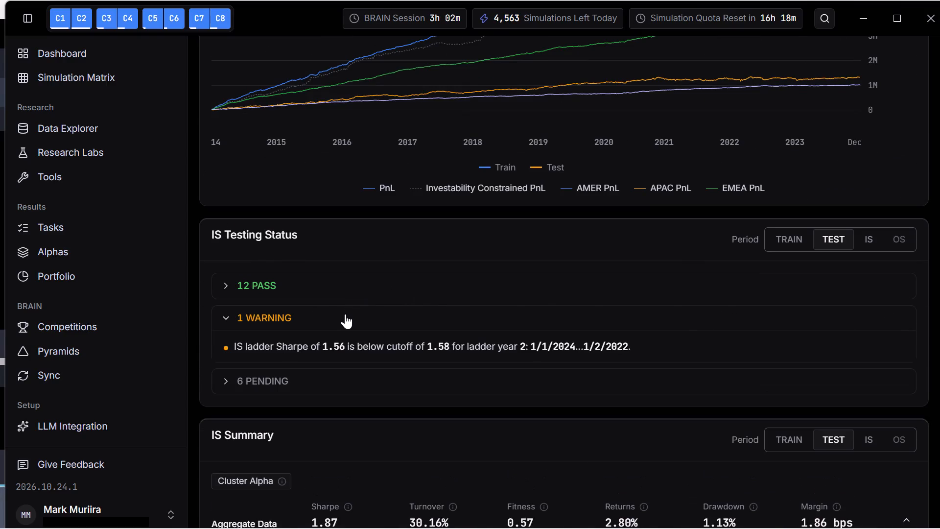
{"action": "left_click", "coordinate": [345, 314]}
Examine VkxPaWew's production correlation, properties, IS Testing Status, simulation settings and PnL chart.
{"action": "scroll", "coordinate": [939, 400], "scroll_direction": "down", "scroll_amount": 18}
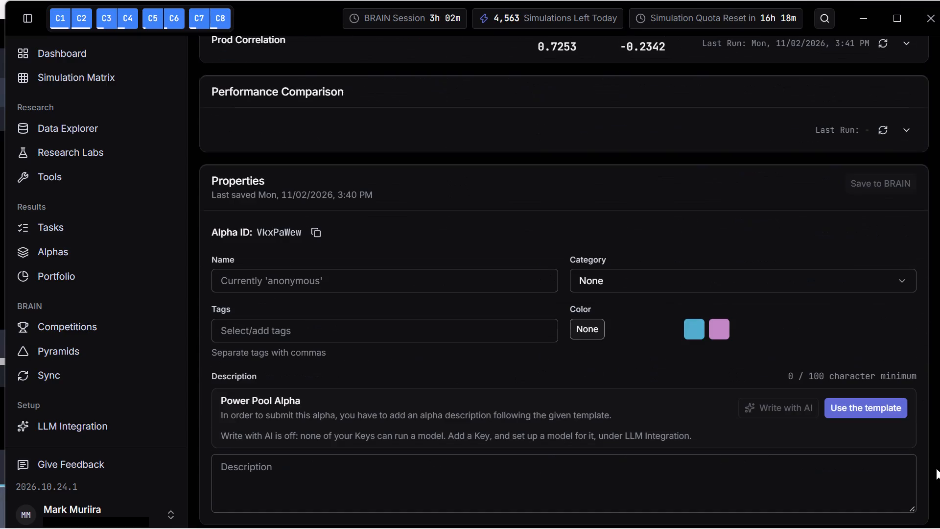
{"action": "scroll", "coordinate": [936, 468], "scroll_direction": "down", "scroll_amount": 7}
{"action": "left_click", "coordinate": [268, 486]}
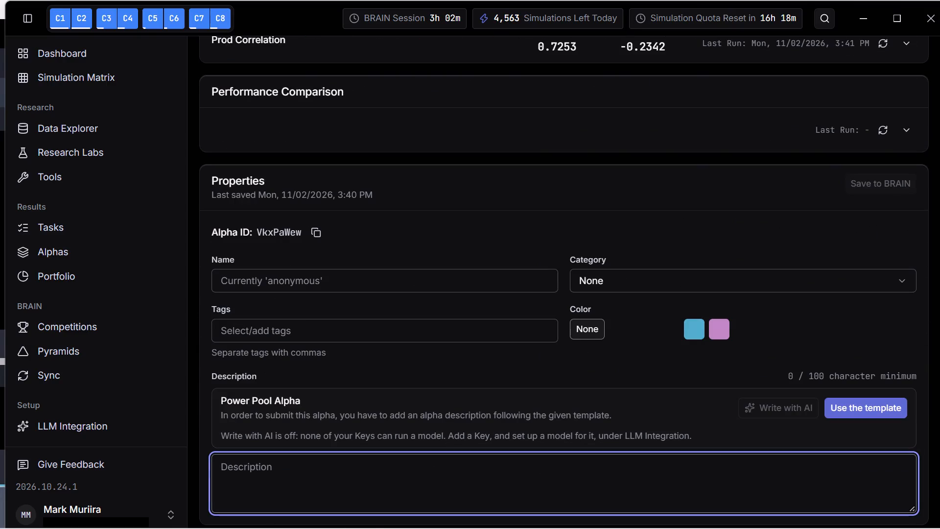
{"action": "scroll", "coordinate": [939, 257], "scroll_direction": "up", "scroll_amount": 18}
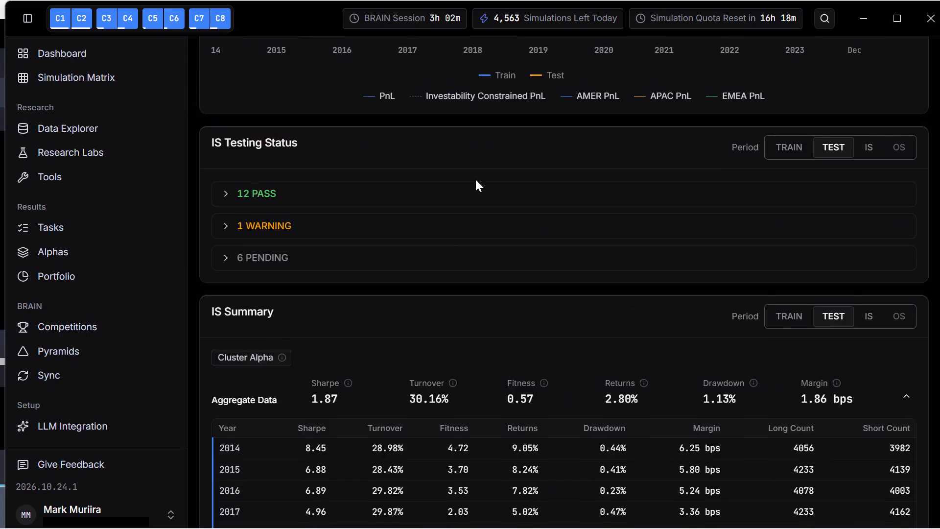
{"action": "scroll", "coordinate": [475, 179], "scroll_direction": "up", "scroll_amount": 2}
{"action": "scroll", "coordinate": [477, 240], "scroll_direction": "down", "scroll_amount": 4}
{"action": "scroll", "coordinate": [479, 245], "scroll_direction": "up", "scroll_amount": 3}
{"action": "scroll", "coordinate": [939, 118], "scroll_direction": "up", "scroll_amount": 4}
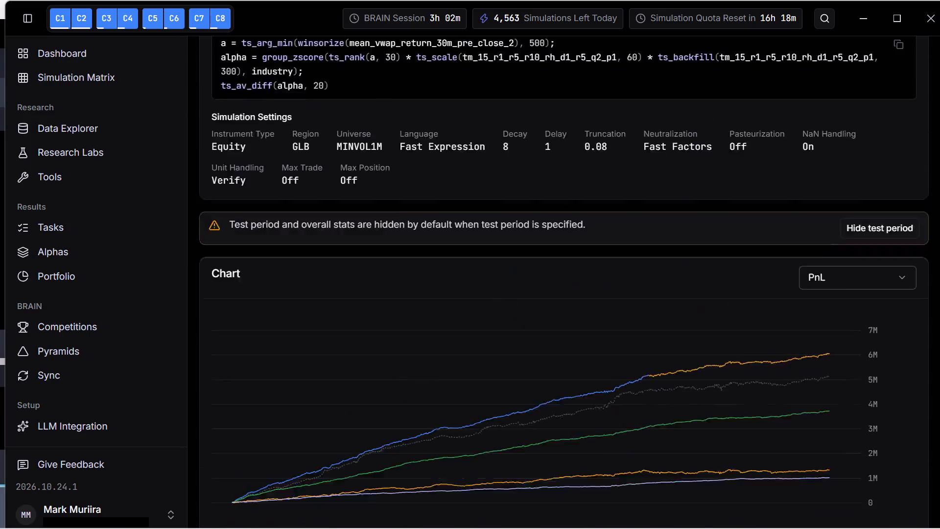
Open alpha VkxPaWew on the WorldQuant BRAIN platform for submission.
{"action": "scroll", "coordinate": [938, 130], "scroll_direction": "up", "scroll_amount": 5}
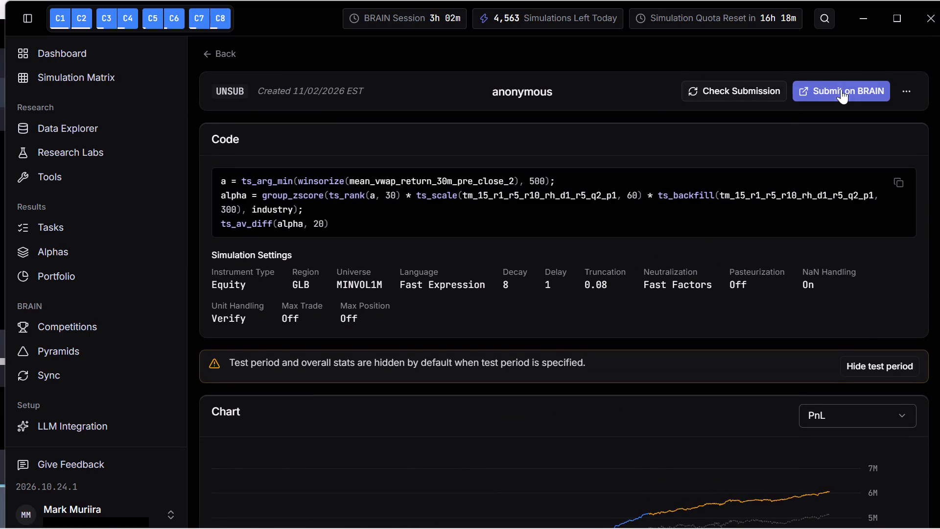
{"action": "left_click", "coordinate": [845, 89]}
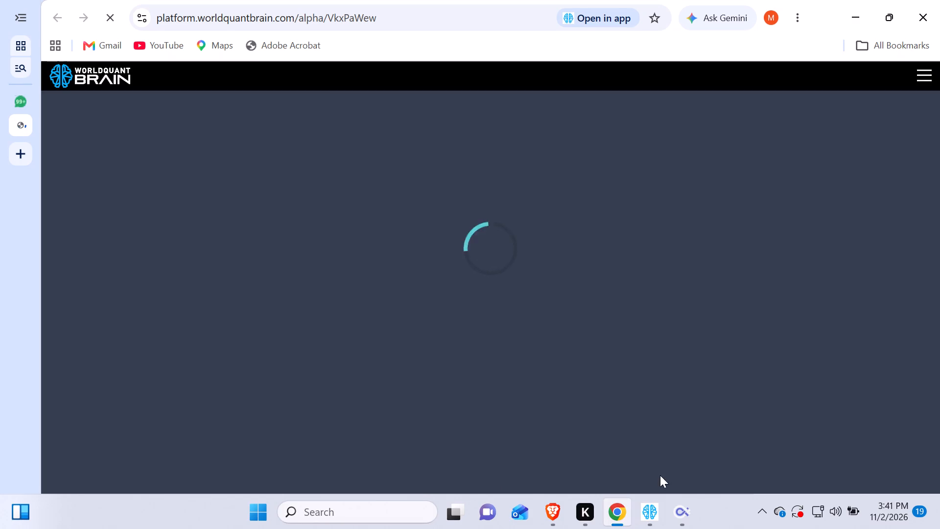
Switch to the WorldQuant BRAIN app and review the IND/D1/TOP500 SuperAlpha's chart, yearly IS Summary, and properties with the required description fields.
{"action": "left_click", "coordinate": [649, 520]}
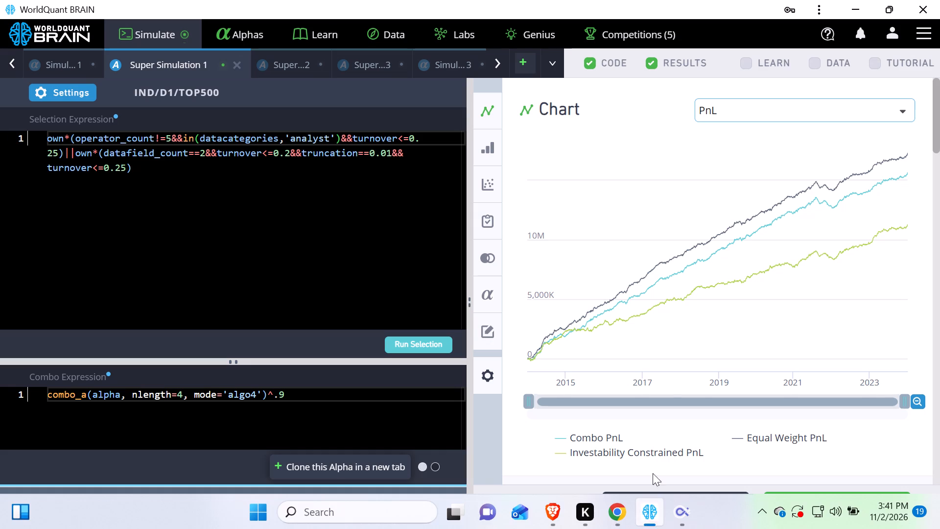
{"action": "scroll", "coordinate": [667, 382], "scroll_direction": "down", "scroll_amount": 5}
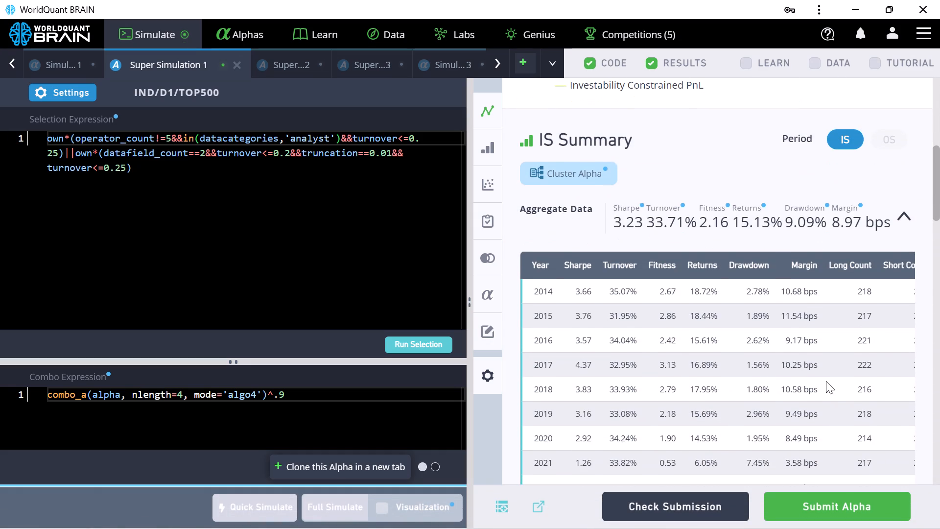
{"action": "scroll", "coordinate": [826, 381], "scroll_direction": "down", "scroll_amount": 6}
{"action": "scroll", "coordinate": [826, 381], "scroll_direction": "up", "scroll_amount": 5}
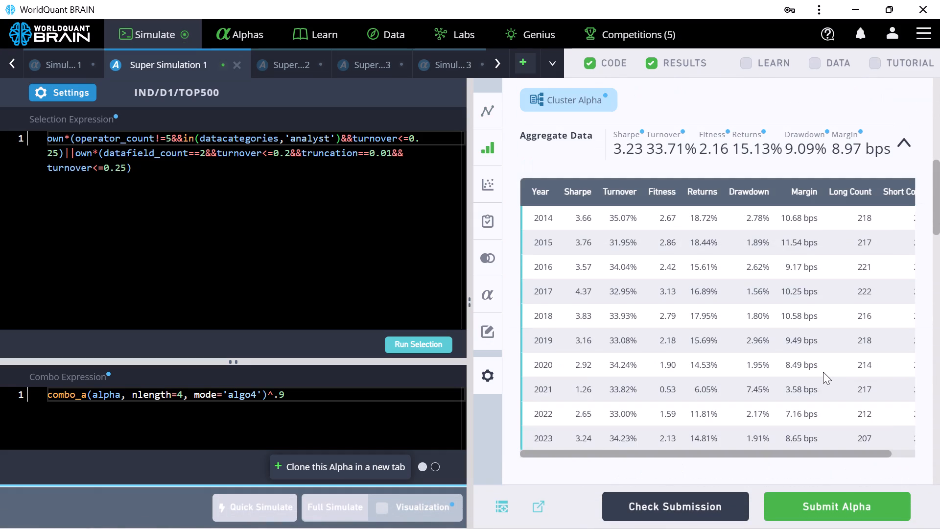
{"action": "scroll", "coordinate": [823, 372], "scroll_direction": "down", "scroll_amount": 12}
{"action": "scroll", "coordinate": [758, 383], "scroll_direction": "down", "scroll_amount": 6}
{"action": "scroll", "coordinate": [857, 395], "scroll_direction": "down", "scroll_amount": 6}
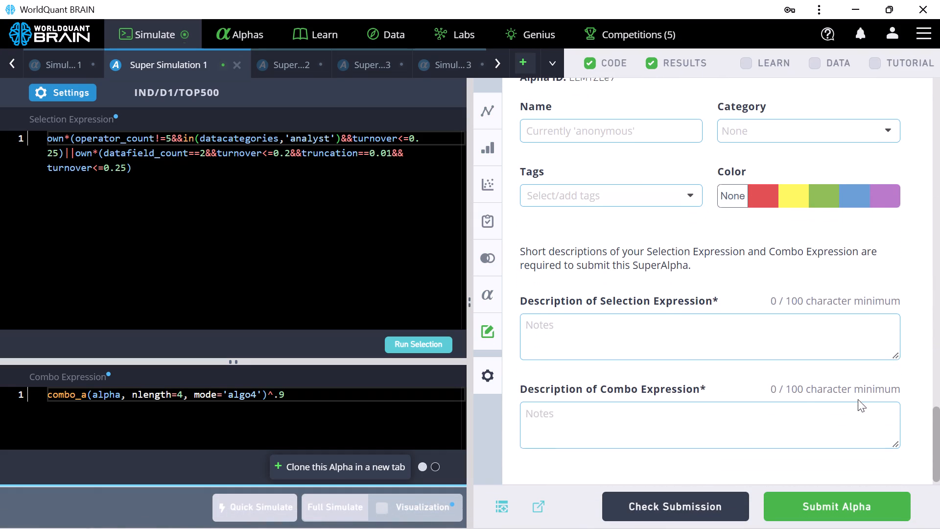
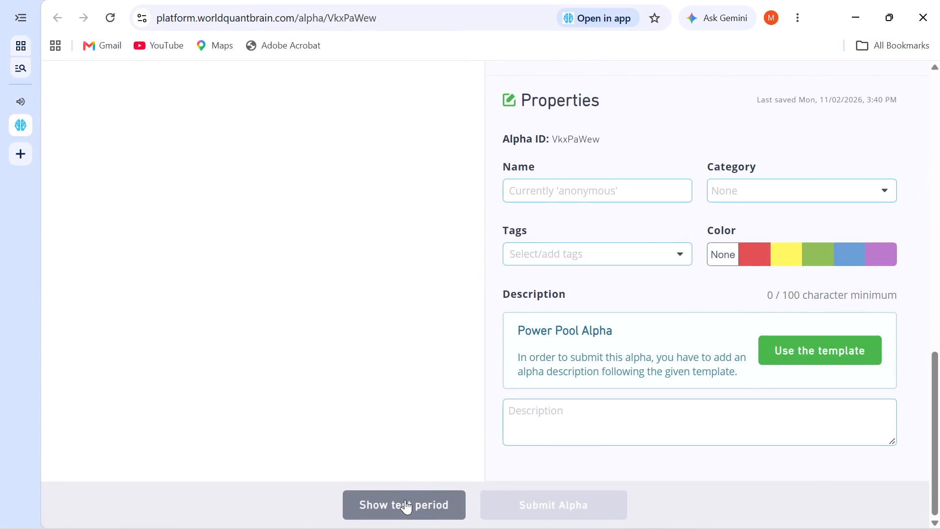
Paste the copied alpha description into the Description field of alpha VkxPaWew's properties.
{"action": "scroll", "coordinate": [694, 363], "scroll_direction": "down", "scroll_amount": 12}
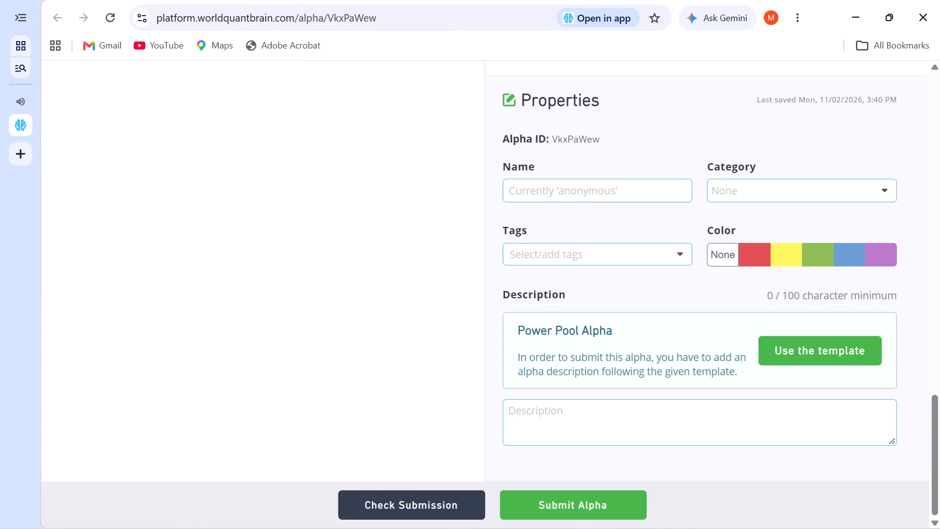
{"action": "scroll", "coordinate": [686, 370], "scroll_direction": "down", "scroll_amount": 2}
{"action": "left_click_drag", "start_coordinate": [604, 421], "coordinate": [609, 421]}
{"action": "key", "text": "ctrl+v"}
Review the passed tests in VkxPaWew's IS Testing Status and submit the alpha.
{"action": "scroll", "coordinate": [268, 121], "scroll_direction": "up", "scroll_amount": 8}
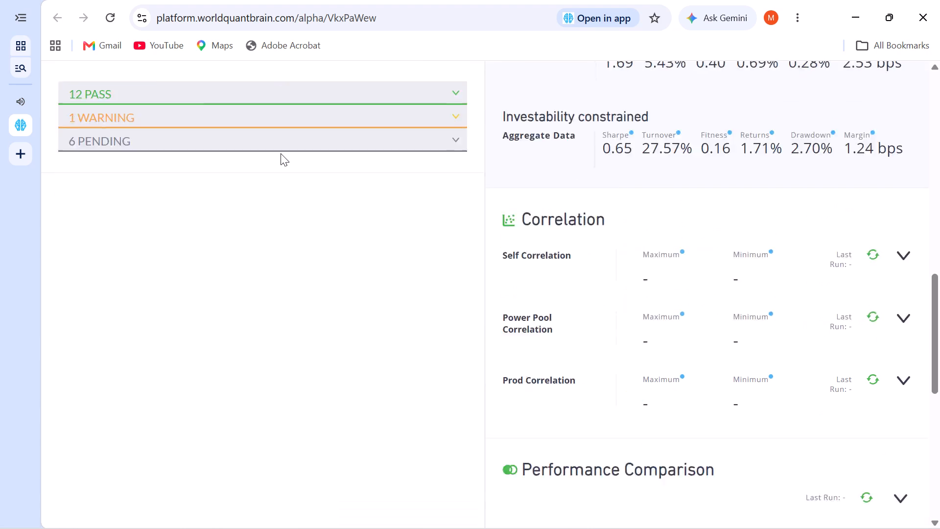
{"action": "left_click", "coordinate": [113, 213]}
{"action": "scroll", "coordinate": [180, 258], "scroll_direction": "down", "scroll_amount": 4}
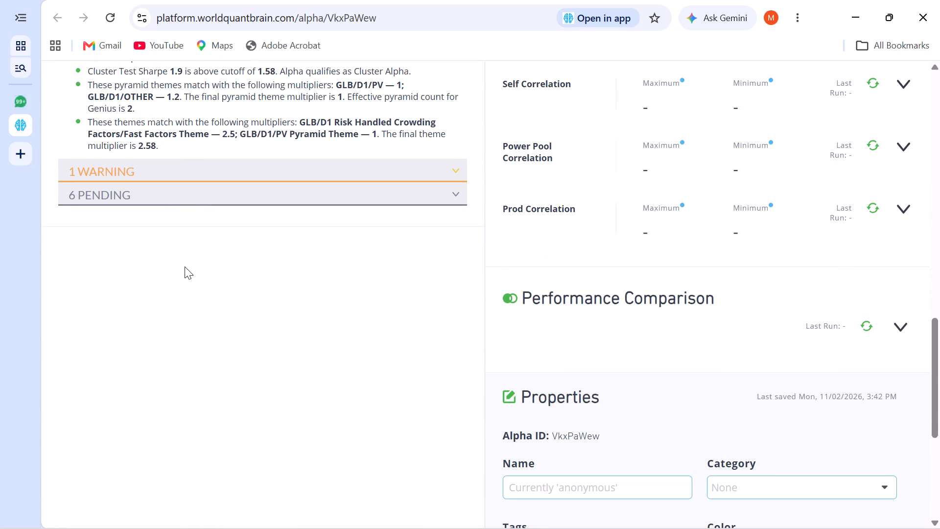
{"action": "scroll", "coordinate": [720, 391], "scroll_direction": "down", "scroll_amount": 3}
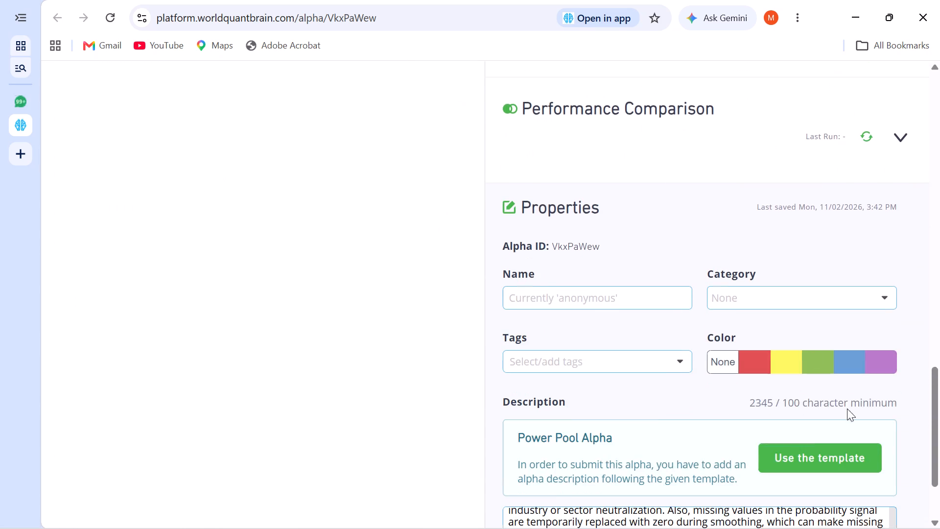
{"action": "scroll", "coordinate": [913, 407], "scroll_direction": "down", "scroll_amount": 5}
{"action": "left_click", "coordinate": [568, 515]}
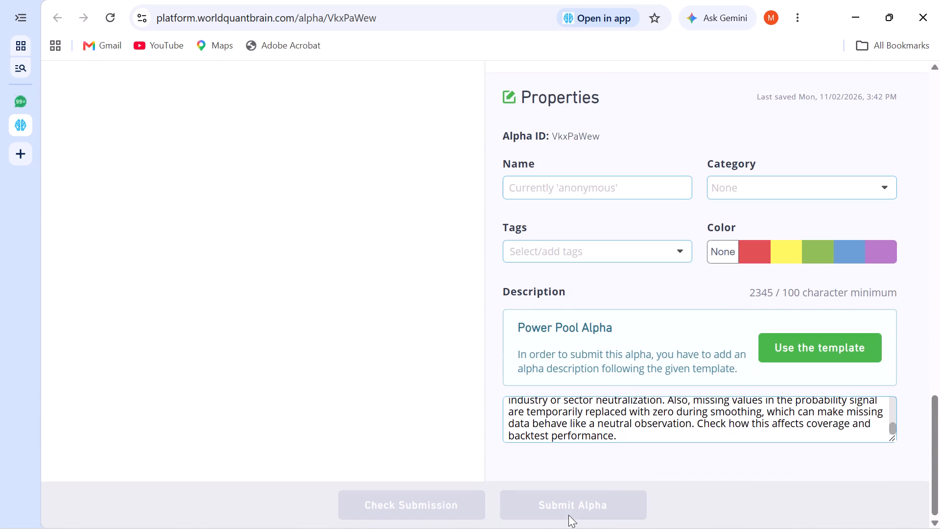
{"action": "scroll", "coordinate": [679, 322], "scroll_direction": "up", "scroll_amount": 16}
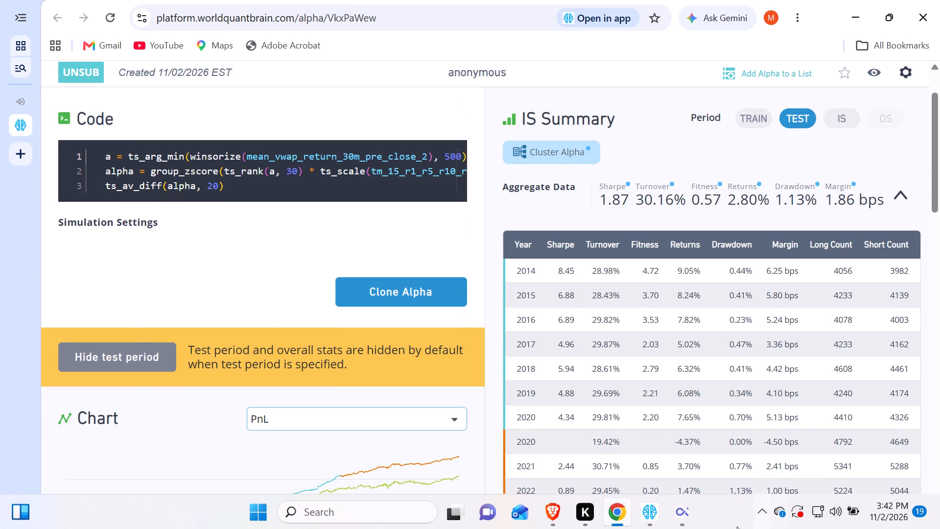
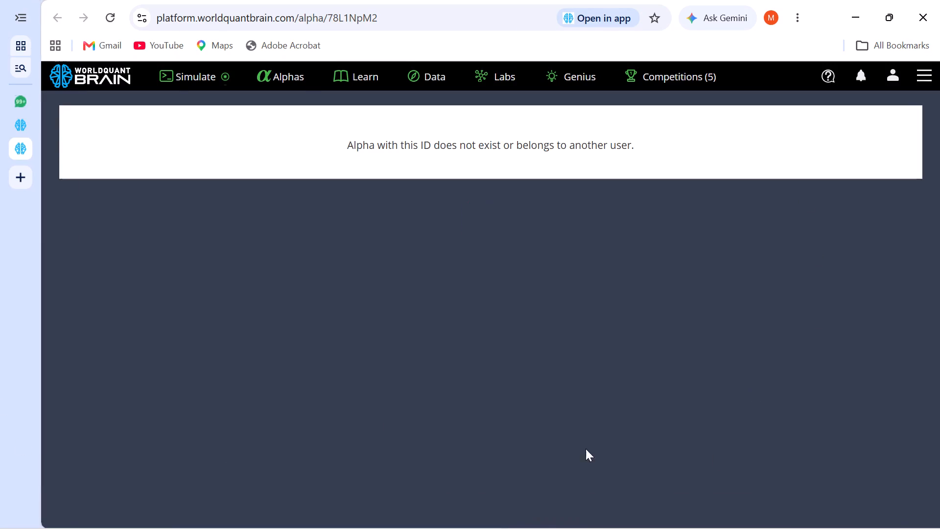
{"action": "left_click", "coordinate": [92, 483]}
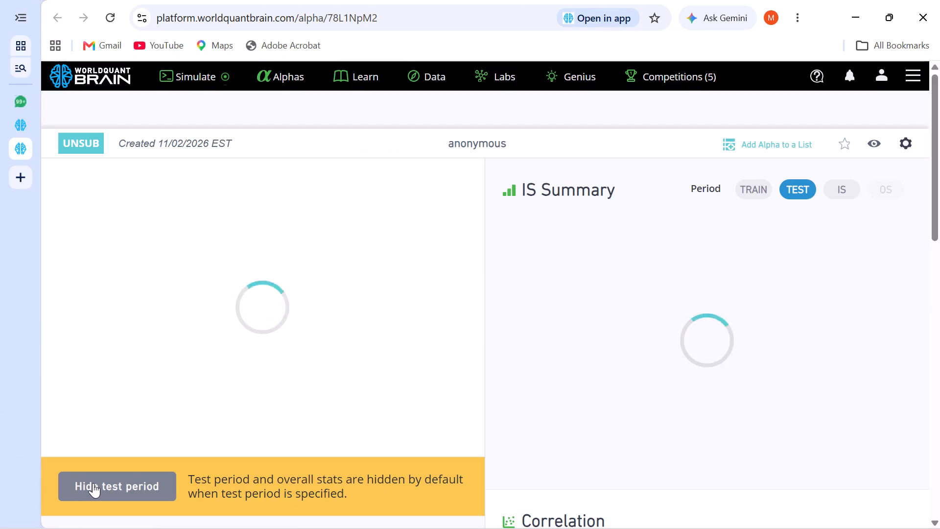
Fill in the alpha's Description on its BRAIN page with the copied description text.
{"action": "scroll", "coordinate": [755, 404], "scroll_direction": "down", "scroll_amount": 5}
{"action": "scroll", "coordinate": [691, 433], "scroll_direction": "down", "scroll_amount": 11}
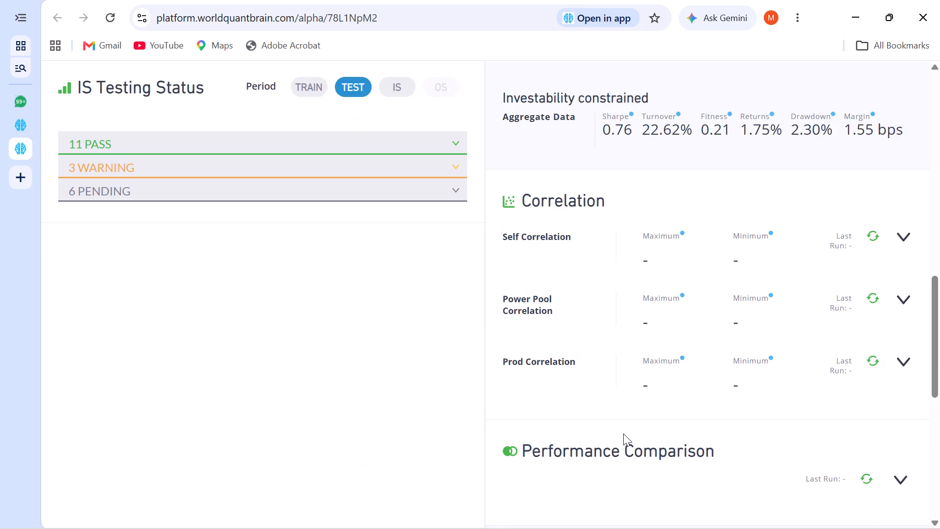
{"action": "scroll", "coordinate": [622, 410], "scroll_direction": "down", "scroll_amount": 7}
{"action": "scroll", "coordinate": [623, 421], "scroll_direction": "up", "scroll_amount": 6}
{"action": "scroll", "coordinate": [622, 419], "scroll_direction": "down", "scroll_amount": 7}
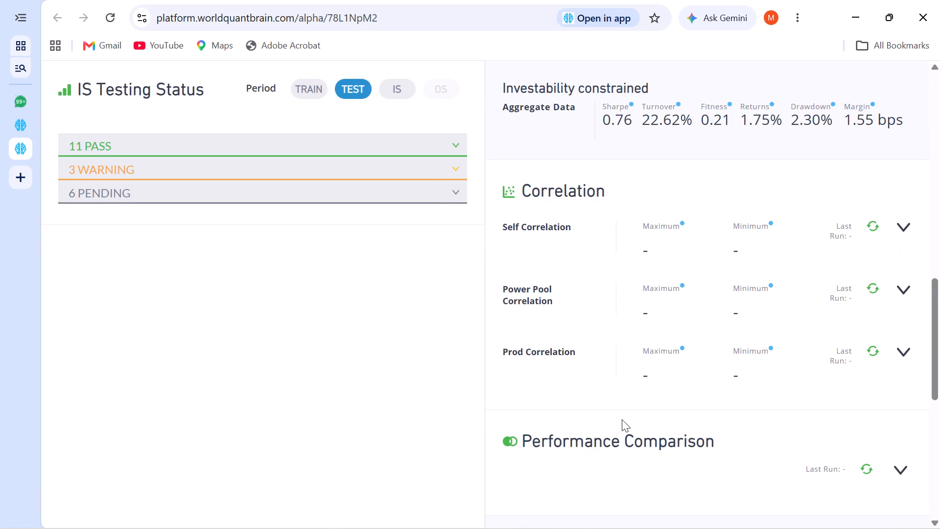
{"action": "left_click", "coordinate": [596, 419]}
{"action": "key", "text": "ctrl+v"}
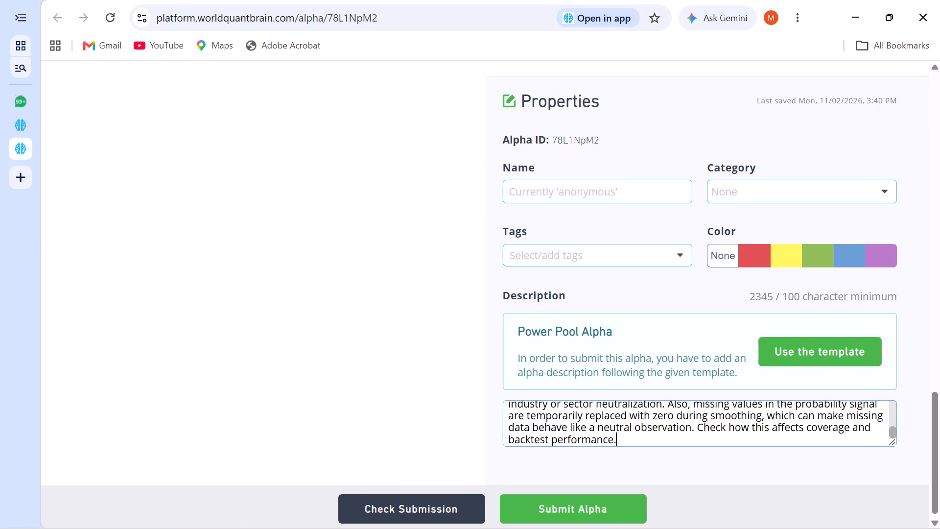
Examine the passed tests under the alpha's IS Testing Status, including its pyramid and theme matches, and collapse the list.
{"action": "scroll", "coordinate": [628, 383], "scroll_direction": "up", "scroll_amount": 4}
{"action": "scroll", "coordinate": [635, 306], "scroll_direction": "up", "scroll_amount": 3}
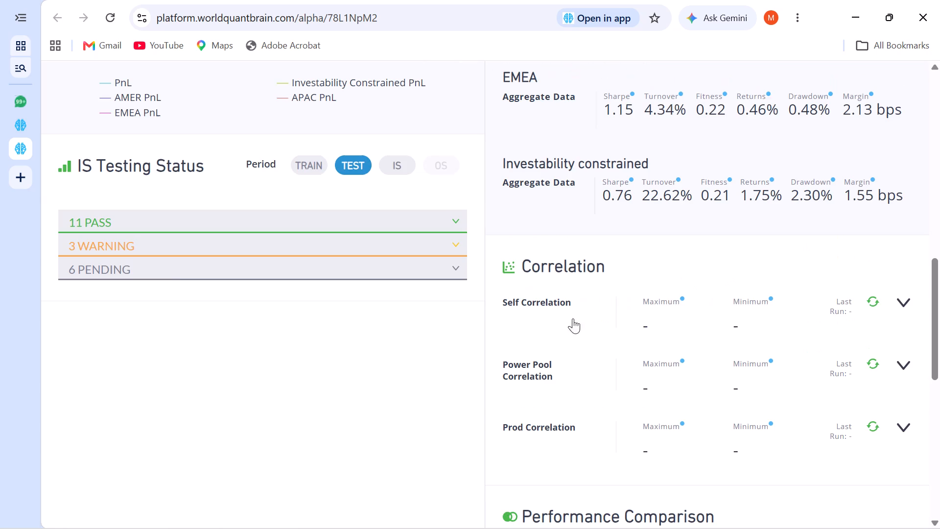
{"action": "left_click", "coordinate": [93, 224]}
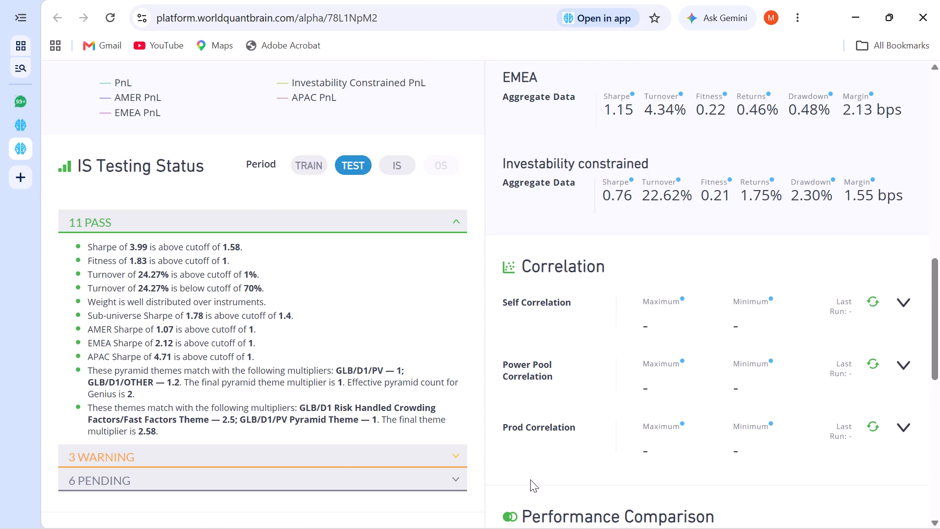
{"action": "left_click", "coordinate": [297, 218]}
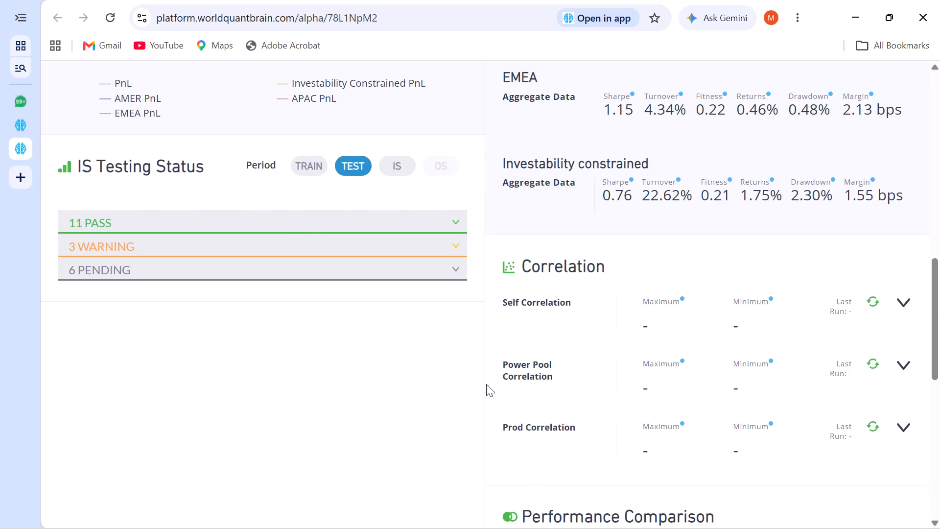
Submit the GLB D1 alpha from its BRAIN page and check the IS Testing Status progress.
{"action": "scroll", "coordinate": [658, 478], "scroll_direction": "down", "scroll_amount": 5}
{"action": "scroll", "coordinate": [725, 467], "scroll_direction": "down", "scroll_amount": 6}
{"action": "left_click", "coordinate": [592, 501]}
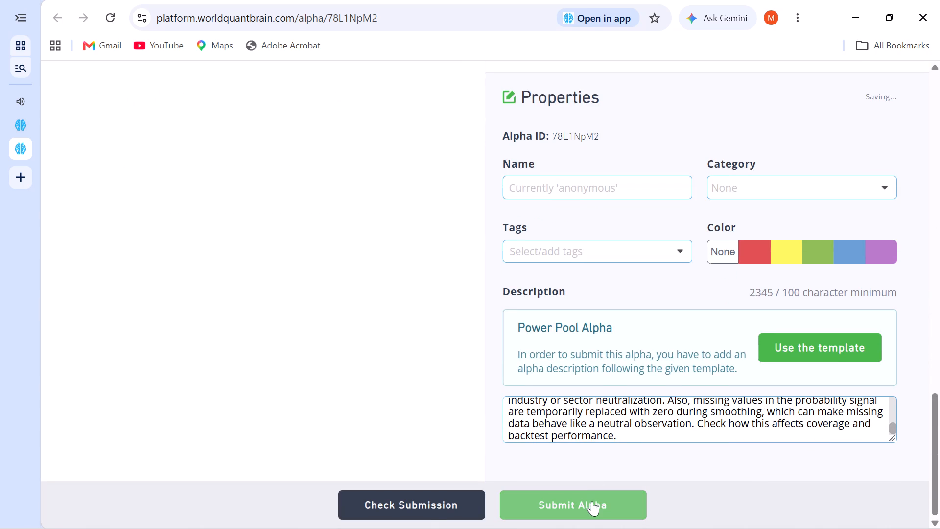
{"action": "scroll", "coordinate": [688, 210], "scroll_direction": "up", "scroll_amount": 10}
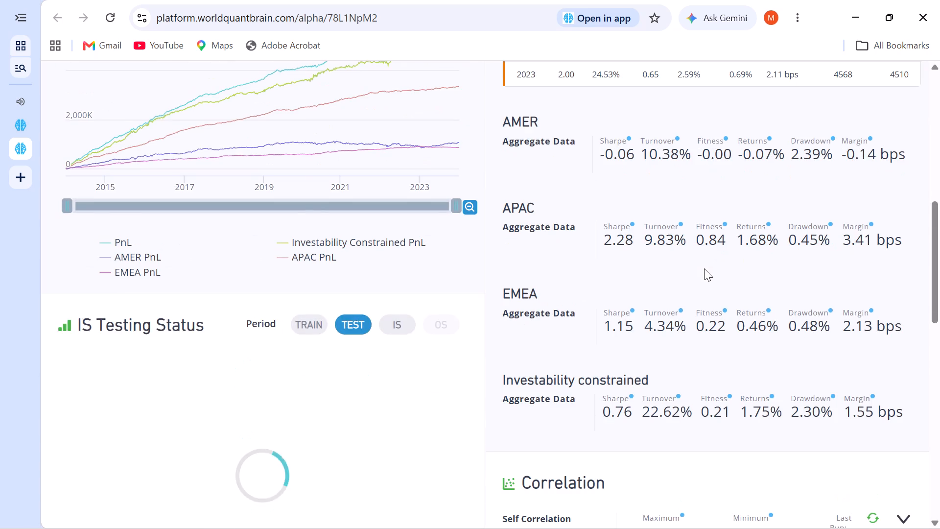
{"action": "scroll", "coordinate": [671, 308], "scroll_direction": "down", "scroll_amount": 2}
{"action": "scroll", "coordinate": [671, 308], "scroll_direction": "up", "scroll_amount": 1}
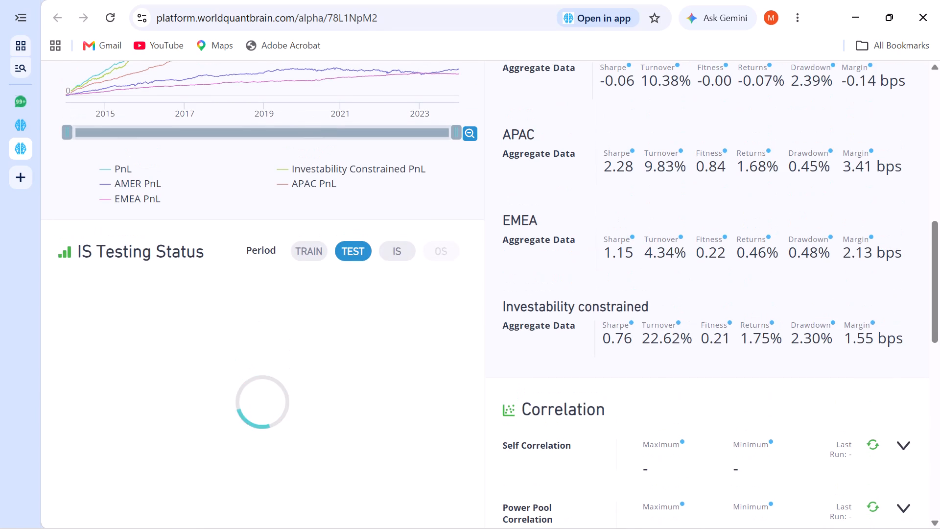
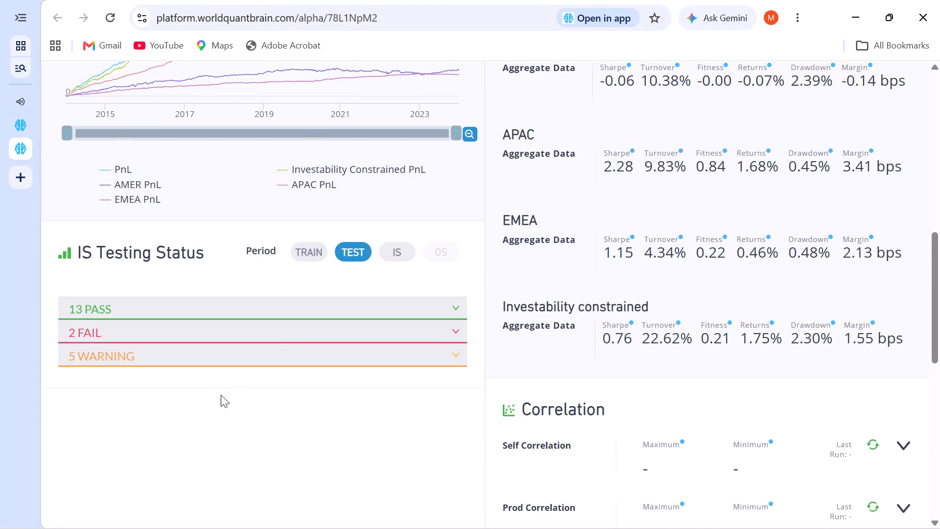
Examine the failed tests under the submitted alpha's IS Testing Status and collapse the list.
{"action": "left_click", "coordinate": [277, 336]}
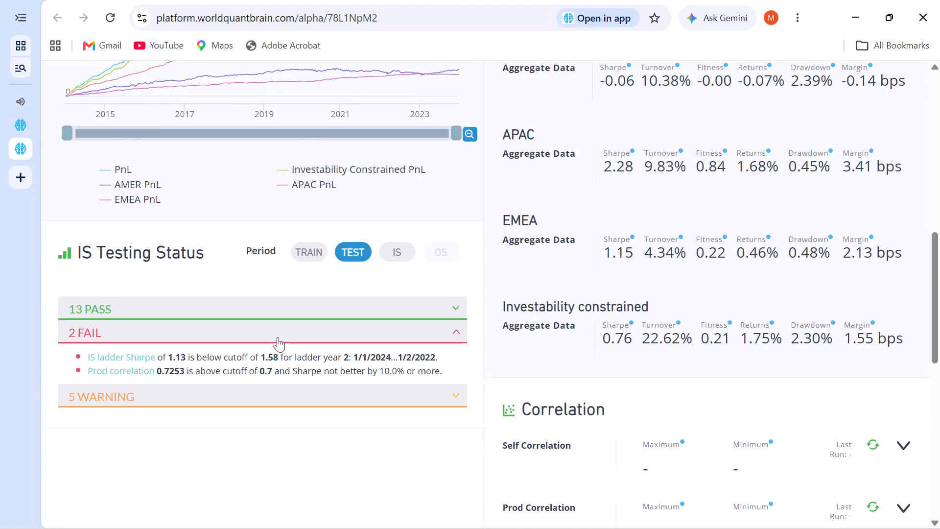
{"action": "left_click", "coordinate": [278, 337]}
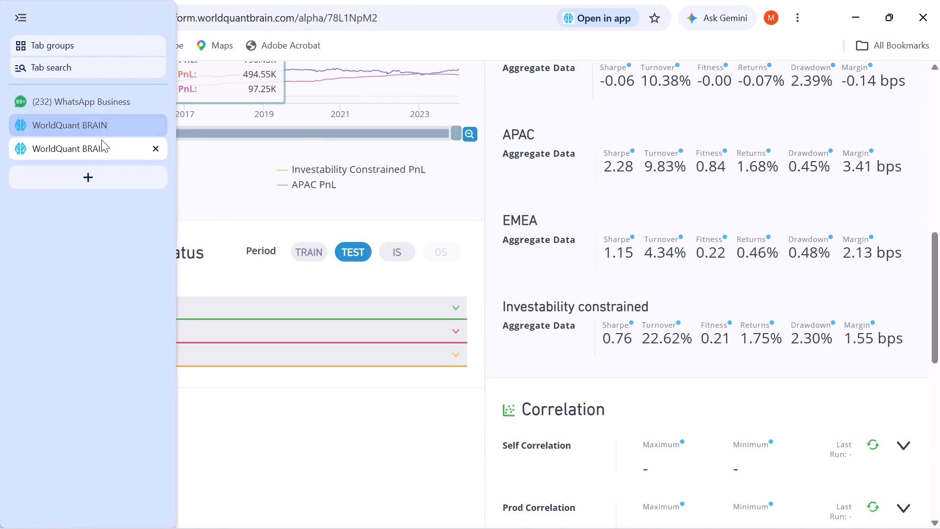
Close the submitted alpha's page and bring up the IS Testing Status and Correlation sections of the other open alpha.
{"action": "left_click", "coordinate": [162, 153]}
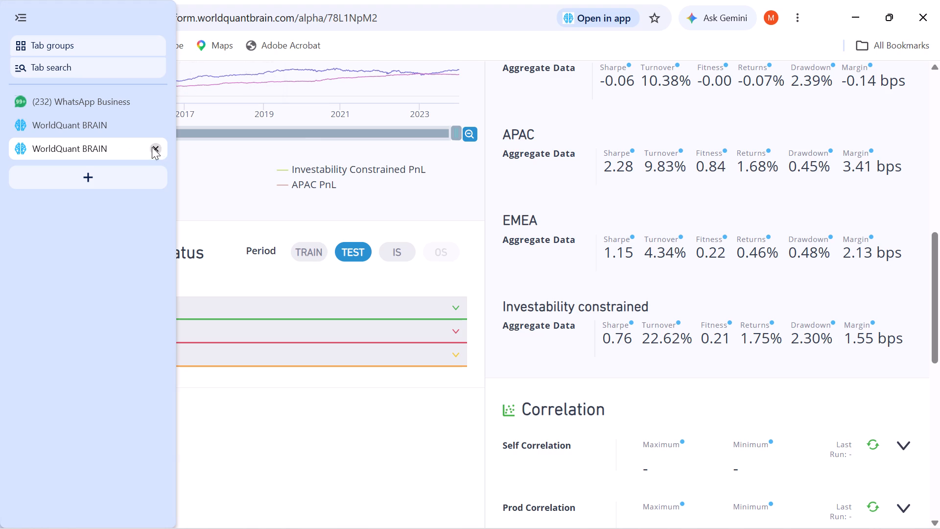
{"action": "left_click", "coordinate": [152, 147]}
{"action": "scroll", "coordinate": [709, 342], "scroll_direction": "down", "scroll_amount": 11}
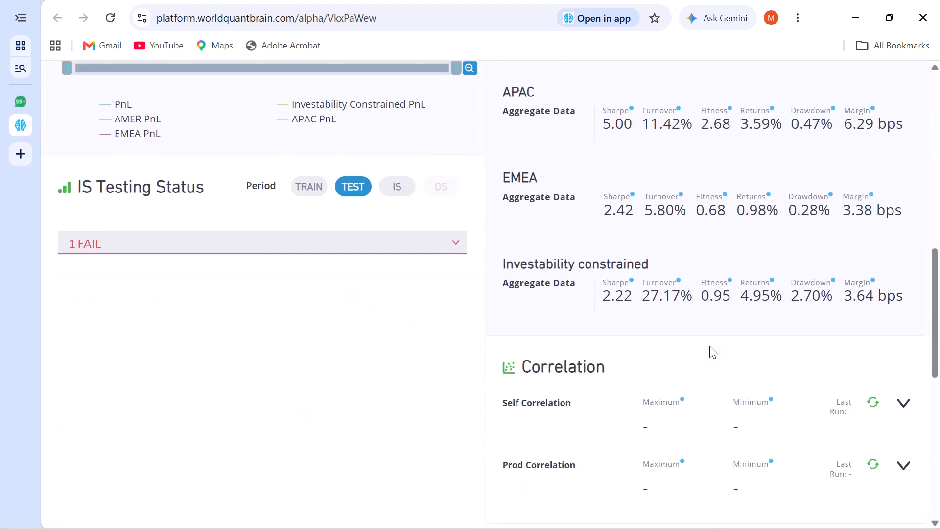
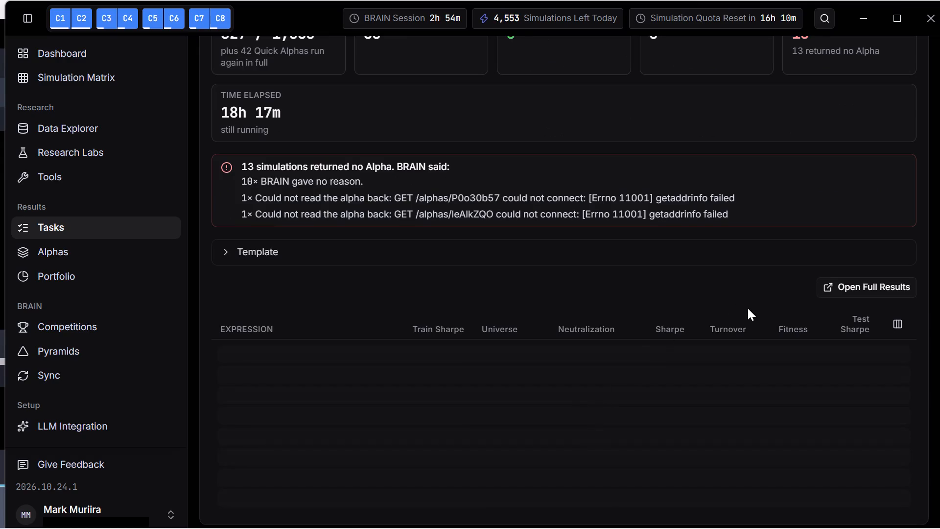
{"action": "left_click", "coordinate": [884, 289]}
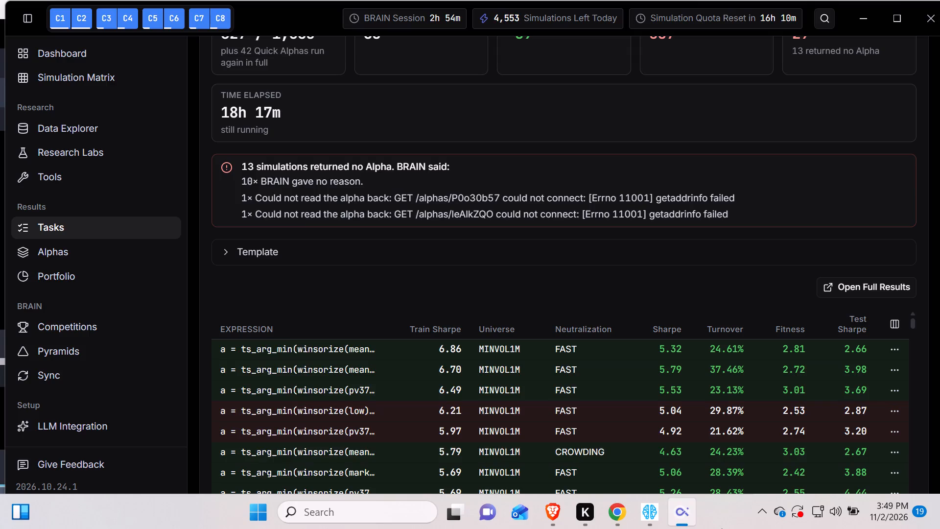
{"action": "scroll", "coordinate": [696, 214], "scroll_direction": "down", "scroll_amount": 3}
{"action": "scroll", "coordinate": [937, 263], "scroll_direction": "down", "scroll_amount": 2}
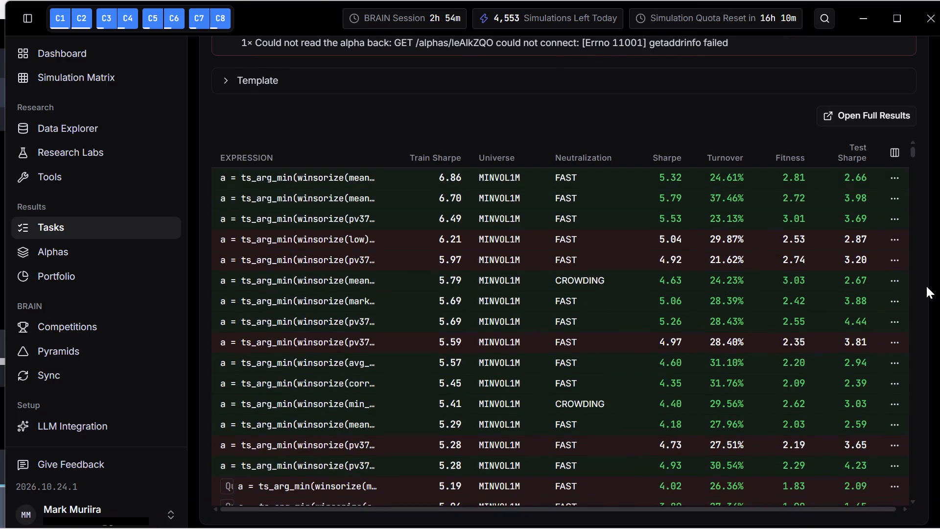
{"action": "scroll", "coordinate": [926, 286], "scroll_direction": "down", "scroll_amount": 1}
{"action": "scroll", "coordinate": [829, 326], "scroll_direction": "left", "scroll_amount": 12}
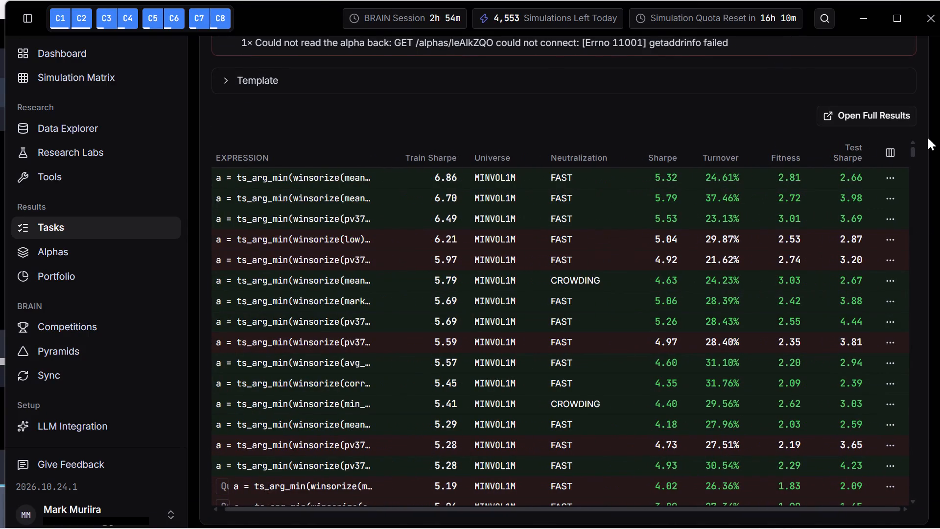
{"action": "left_click", "coordinate": [875, 115]}
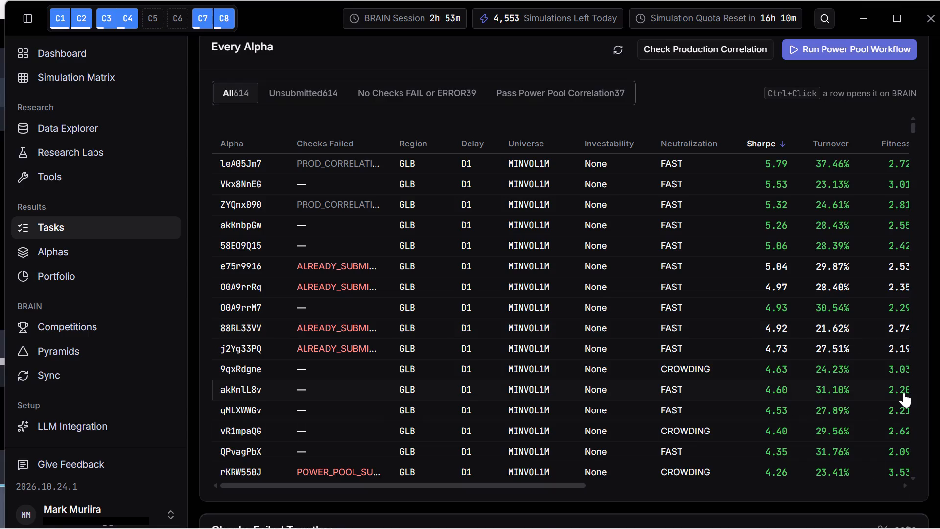
Examine the Every Alpha table, comparing test Sharpe, margin, after-cost Sharpe, Production Correlation and Power Pool Correlation across the GLB alphas.
{"action": "scroll", "coordinate": [799, 338], "scroll_direction": "left", "scroll_amount": 10}
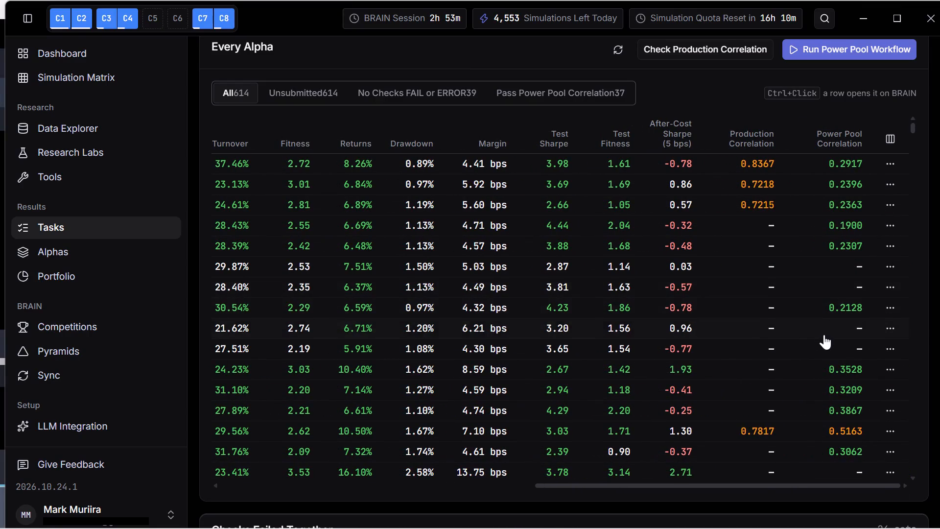
{"action": "scroll", "coordinate": [824, 335], "scroll_direction": "down", "scroll_amount": 2}
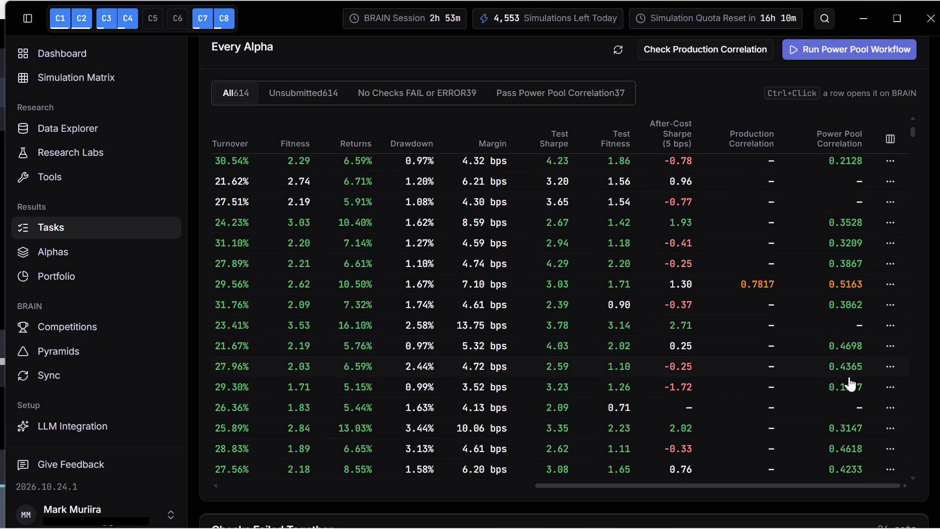
{"action": "scroll", "coordinate": [849, 377], "scroll_direction": "down", "scroll_amount": 1}
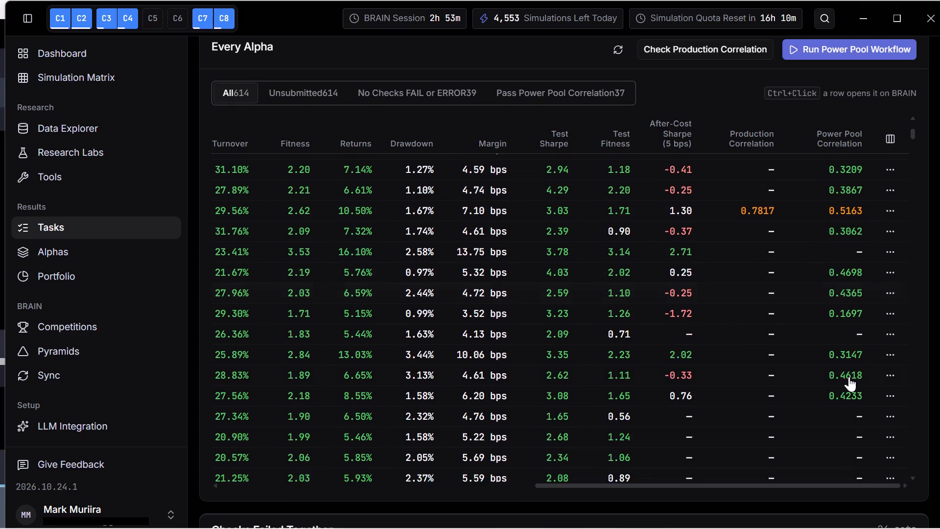
{"action": "scroll", "coordinate": [849, 377], "scroll_direction": "down", "scroll_amount": 3}
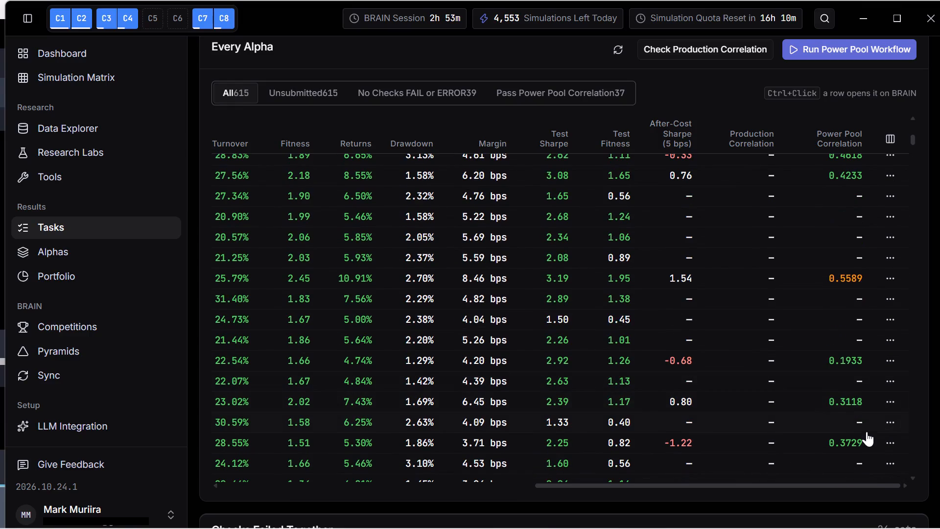
{"action": "scroll", "coordinate": [765, 349], "scroll_direction": "up", "scroll_amount": 3}
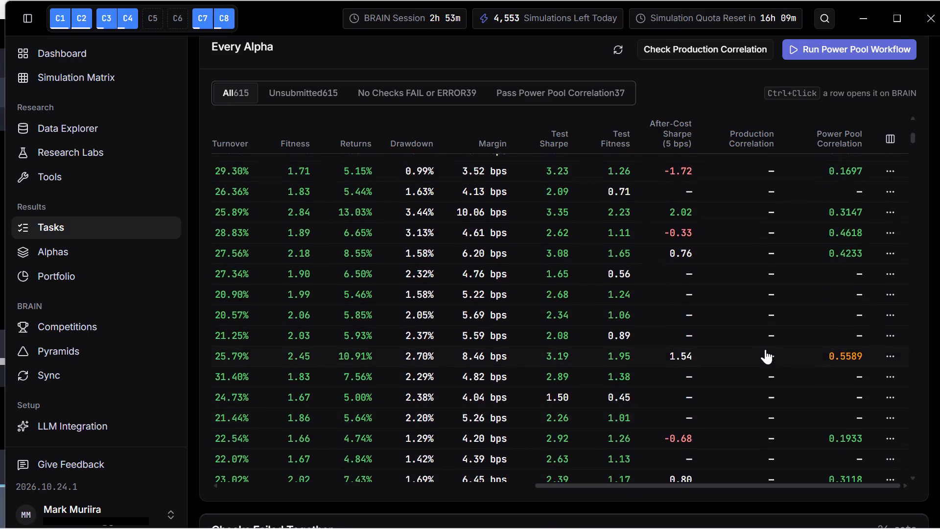
{"action": "scroll", "coordinate": [765, 349], "scroll_direction": "up", "scroll_amount": 2}
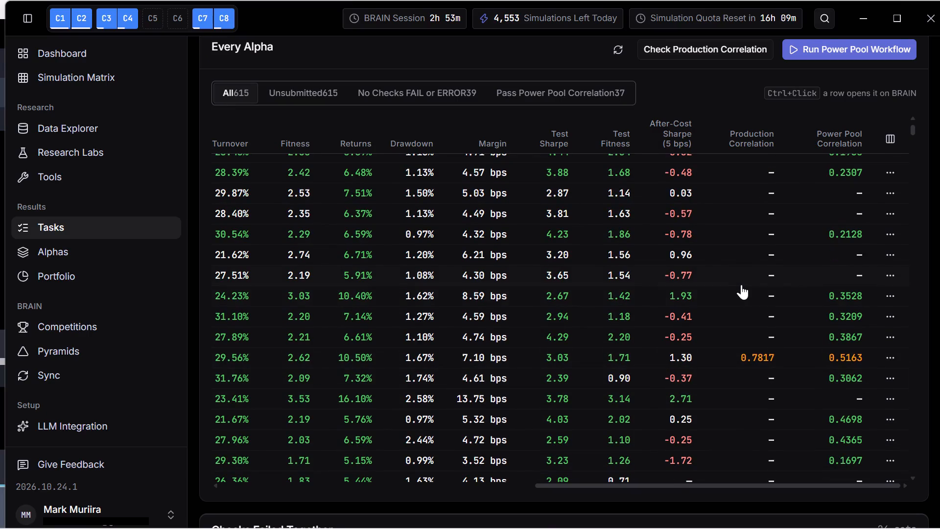
{"action": "scroll", "coordinate": [780, 317], "scroll_direction": "up", "scroll_amount": 10}
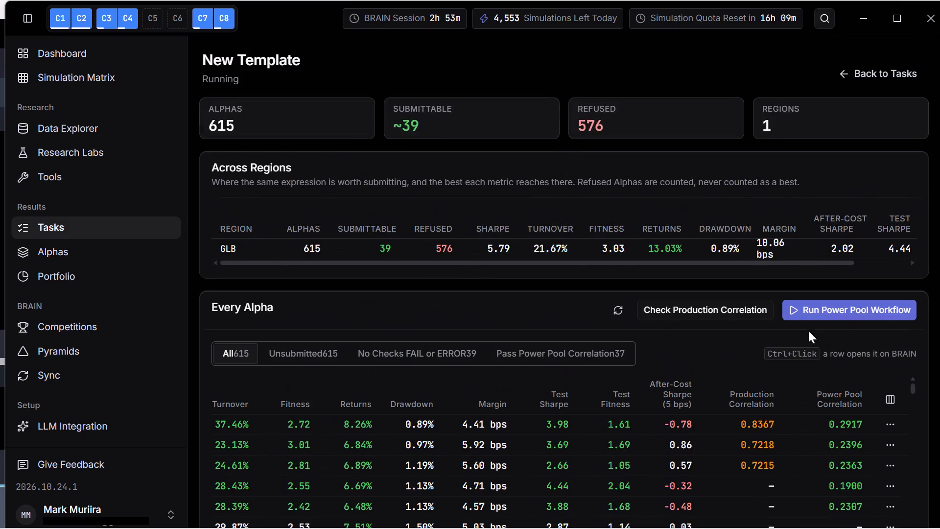
{"action": "scroll", "coordinate": [867, 400], "scroll_direction": "down", "scroll_amount": 1}
{"action": "scroll", "coordinate": [867, 400], "scroll_direction": "up", "scroll_amount": 2}
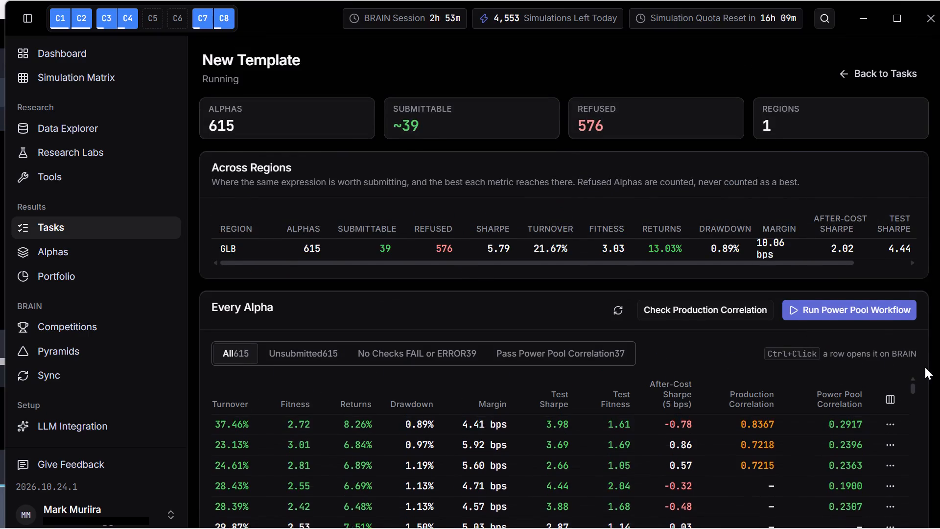
{"action": "scroll", "coordinate": [928, 360], "scroll_direction": "down", "scroll_amount": 2}
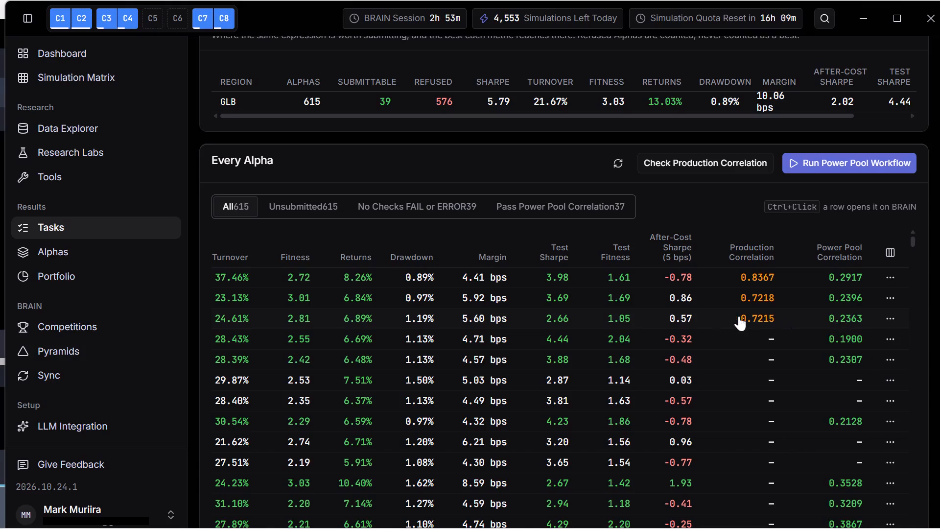
Re-check alpha ZYQnx090 on BRAIN and review its submission checks.
{"action": "left_click", "coordinate": [354, 312]}
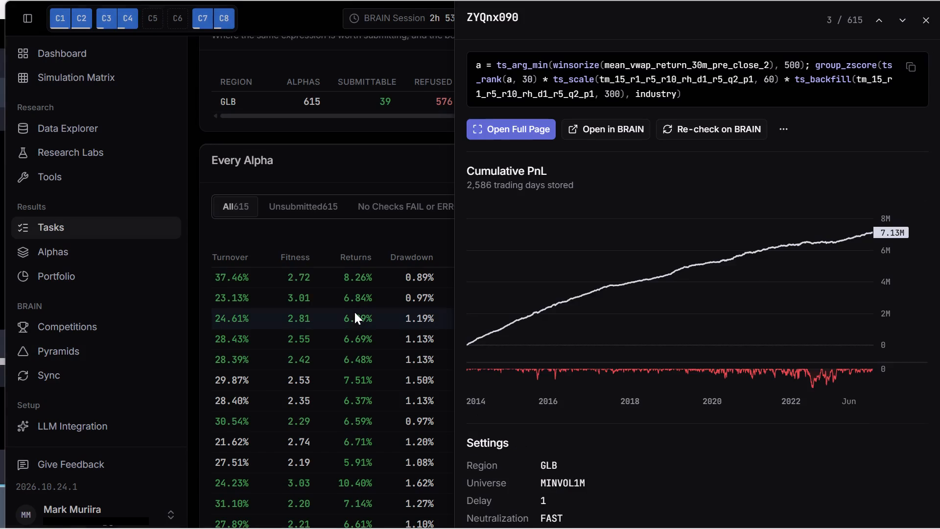
{"action": "left_click", "coordinate": [707, 125]}
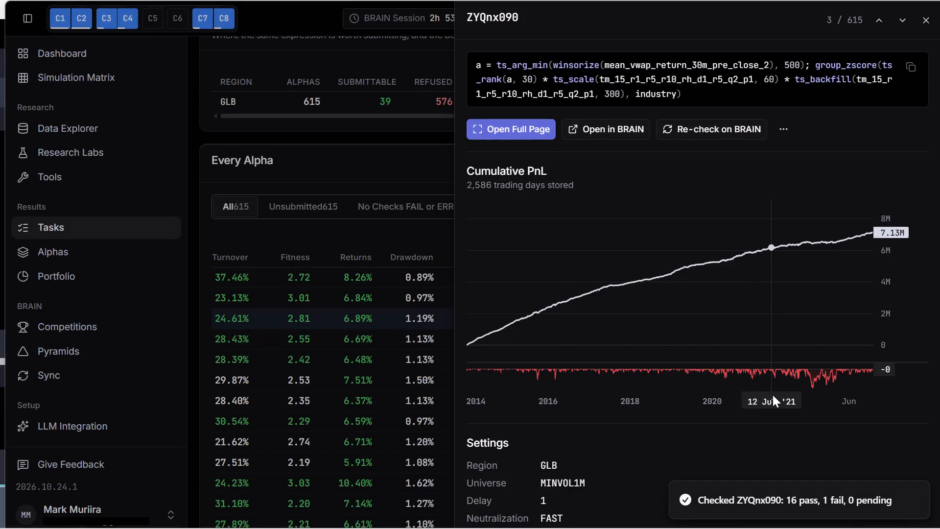
{"action": "scroll", "coordinate": [566, 430], "scroll_direction": "down", "scroll_amount": 6}
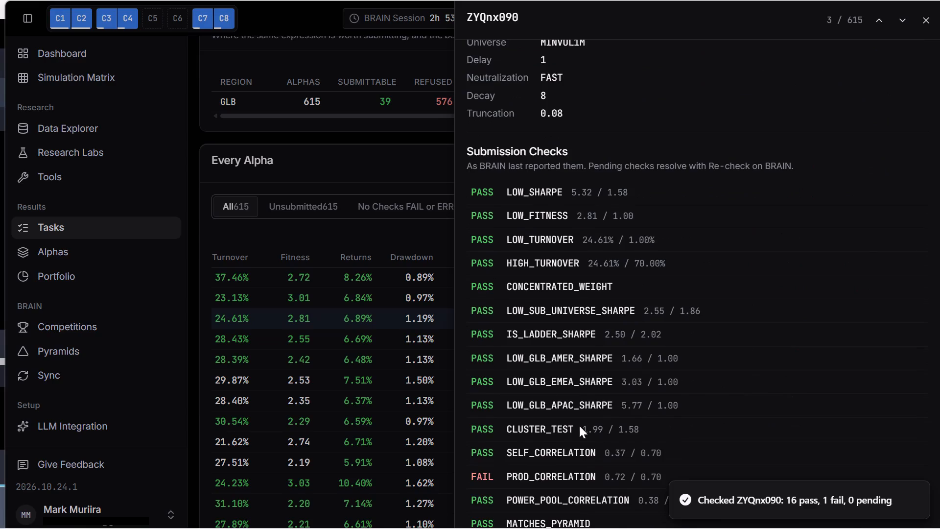
{"action": "scroll", "coordinate": [606, 417], "scroll_direction": "down", "scroll_amount": 5}
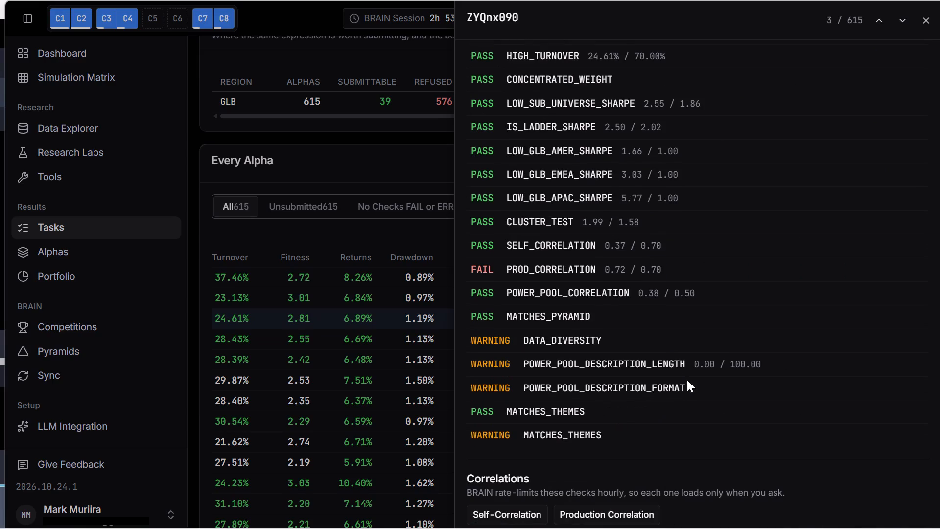
{"action": "scroll", "coordinate": [702, 414], "scroll_direction": "up", "scroll_amount": 8}
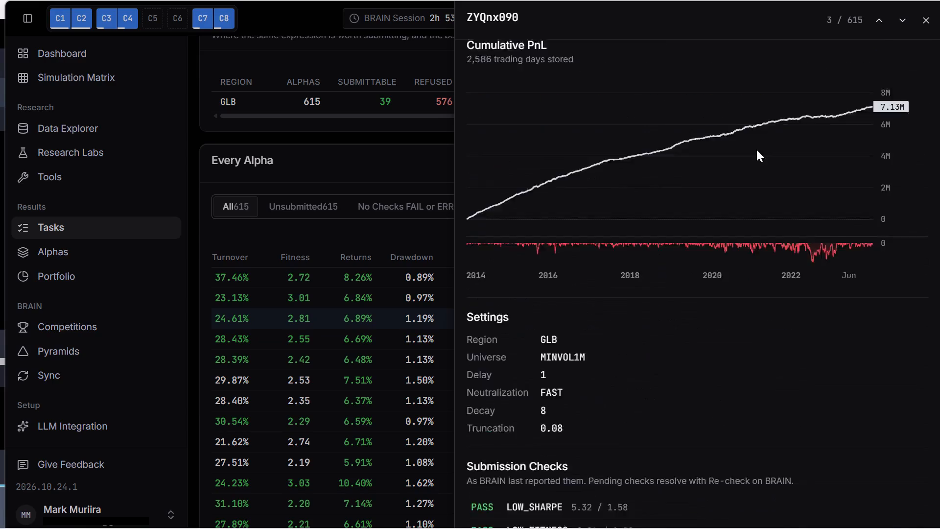
{"action": "scroll", "coordinate": [756, 149], "scroll_direction": "up", "scroll_amount": 6}
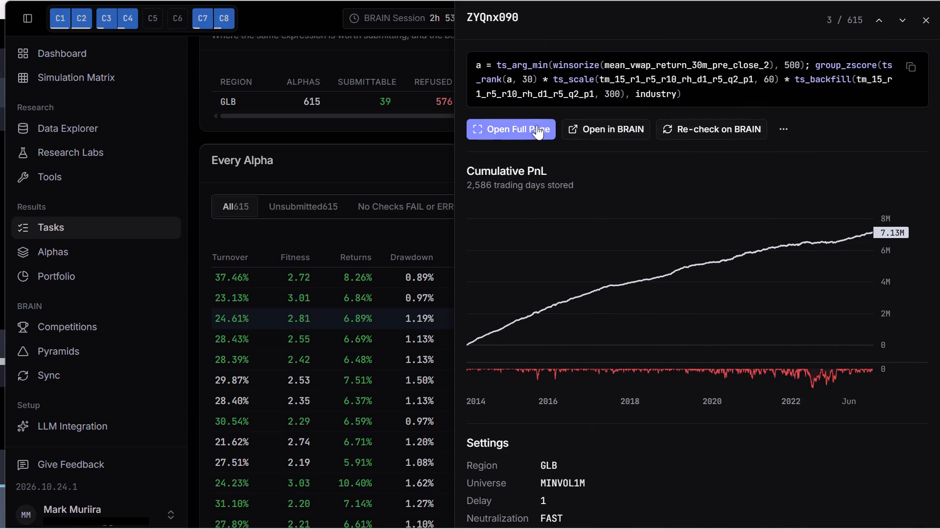
Open the full page of alpha ZYQnx090, show its test period, and examine its chart, testing status and properties.
{"action": "left_click", "coordinate": [537, 125]}
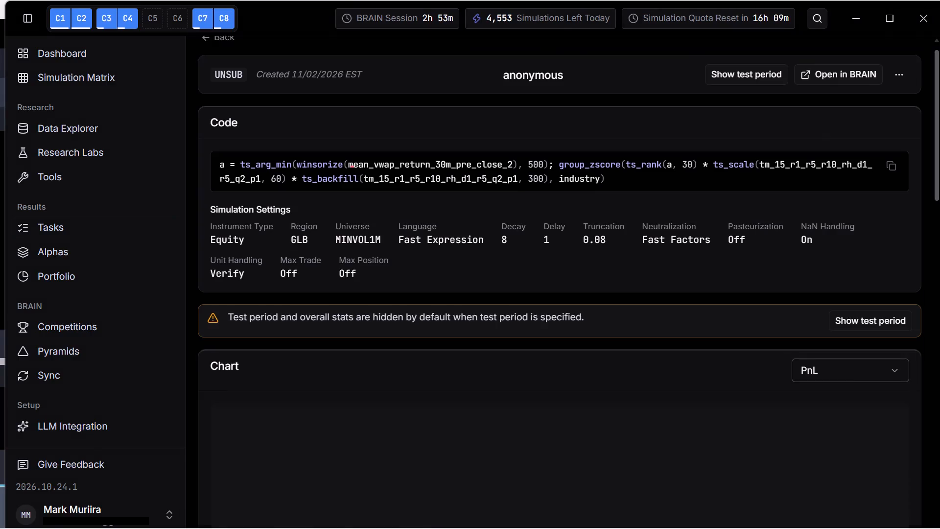
{"action": "left_click", "coordinate": [851, 319]}
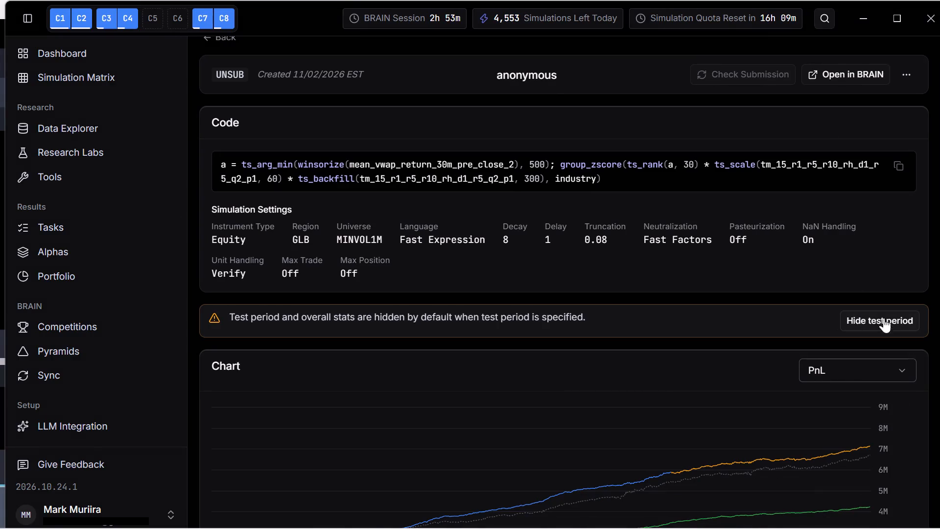
{"action": "scroll", "coordinate": [891, 319], "scroll_direction": "down", "scroll_amount": 6}
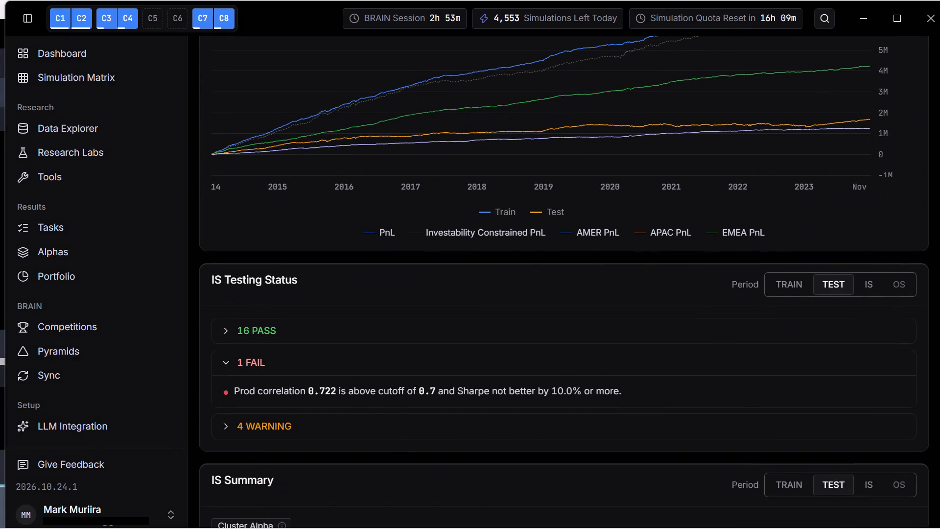
{"action": "scroll", "coordinate": [939, 363], "scroll_direction": "down", "scroll_amount": 17}
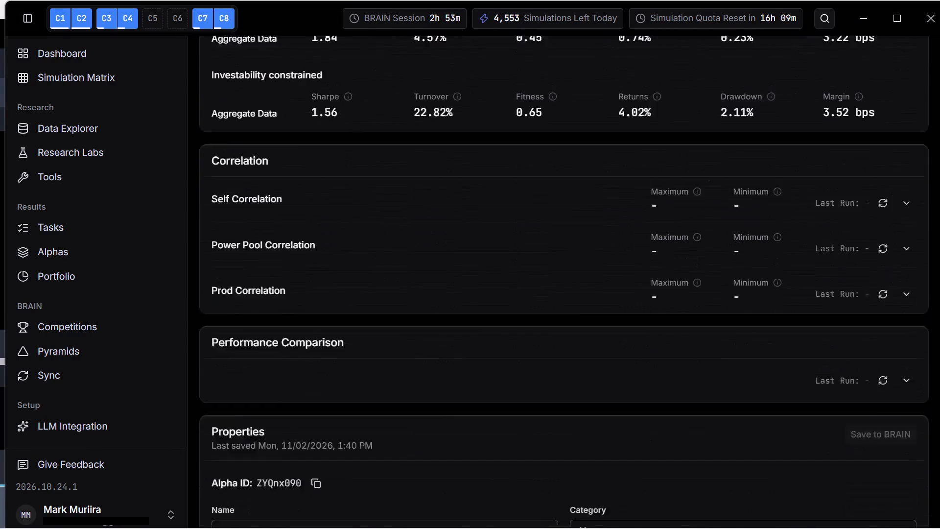
{"action": "scroll", "coordinate": [939, 370], "scroll_direction": "down", "scroll_amount": 2}
{"action": "scroll", "coordinate": [939, 370], "scroll_direction": "up", "scroll_amount": 14}
{"action": "scroll", "coordinate": [939, 364], "scroll_direction": "down", "scroll_amount": 15}
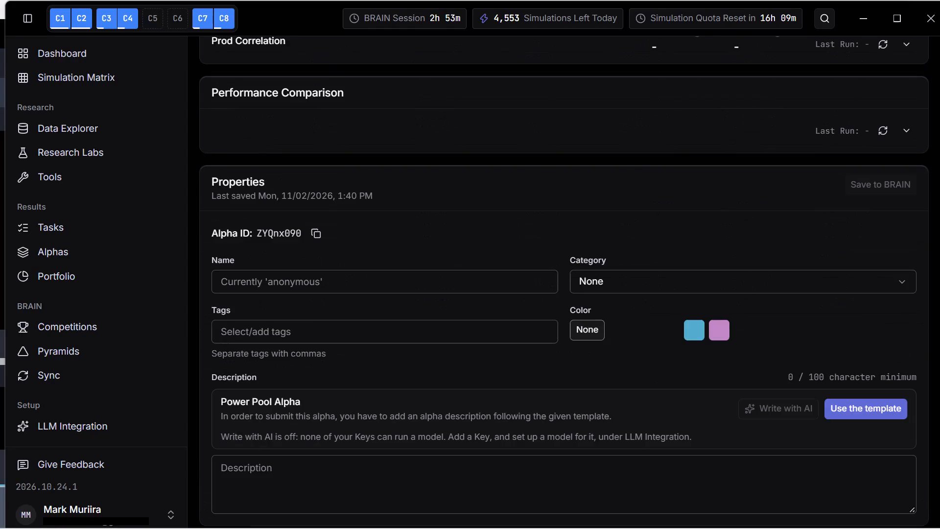
Copy the Alpha ID ZYQnx090 and analyse that alpha in the Correlation Breaker.
{"action": "left_click", "coordinate": [320, 232]}
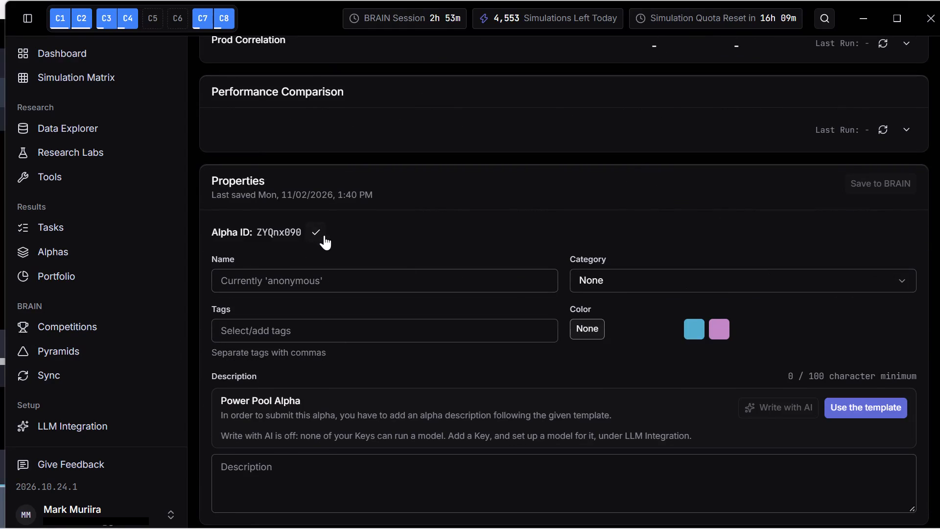
{"action": "scroll", "coordinate": [939, 404], "scroll_direction": "down", "scroll_amount": 7}
{"action": "scroll", "coordinate": [397, 452], "scroll_direction": "up", "scroll_amount": 5}
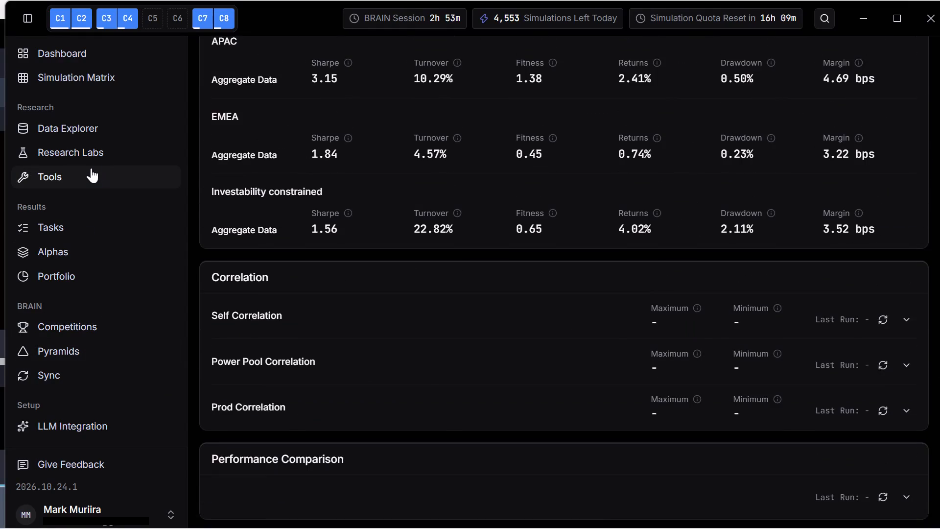
{"action": "left_click", "coordinate": [91, 168]}
{"action": "left_click", "coordinate": [851, 168]}
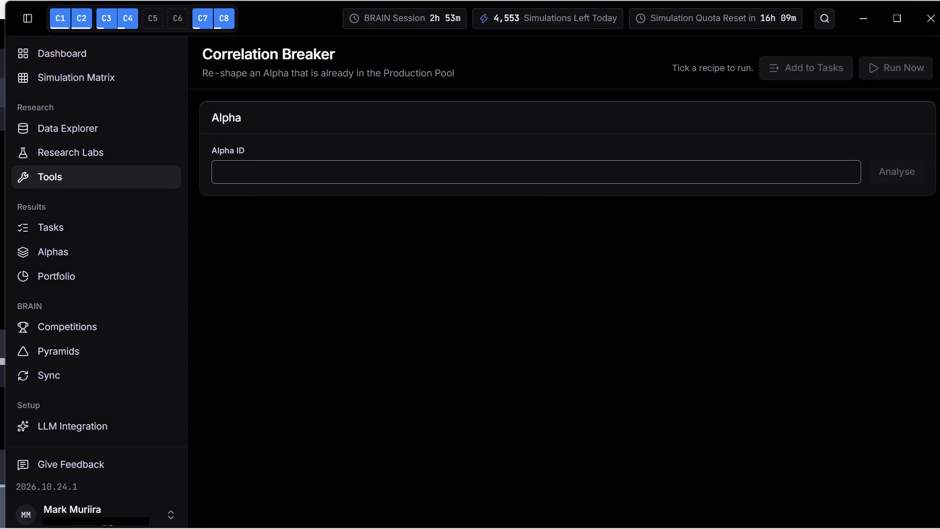
{"action": "right_click", "coordinate": [443, 174]}
{"action": "left_click", "coordinate": [481, 330]}
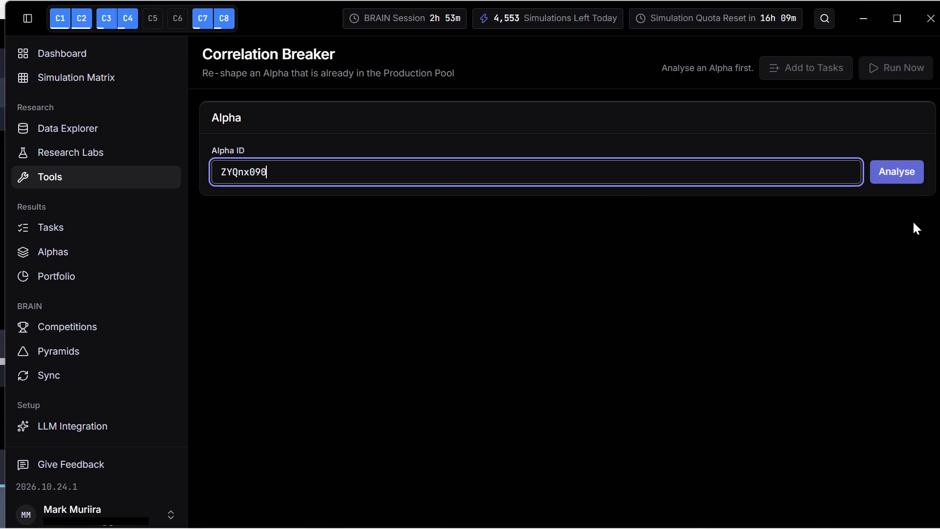
{"action": "left_click", "coordinate": [903, 170]}
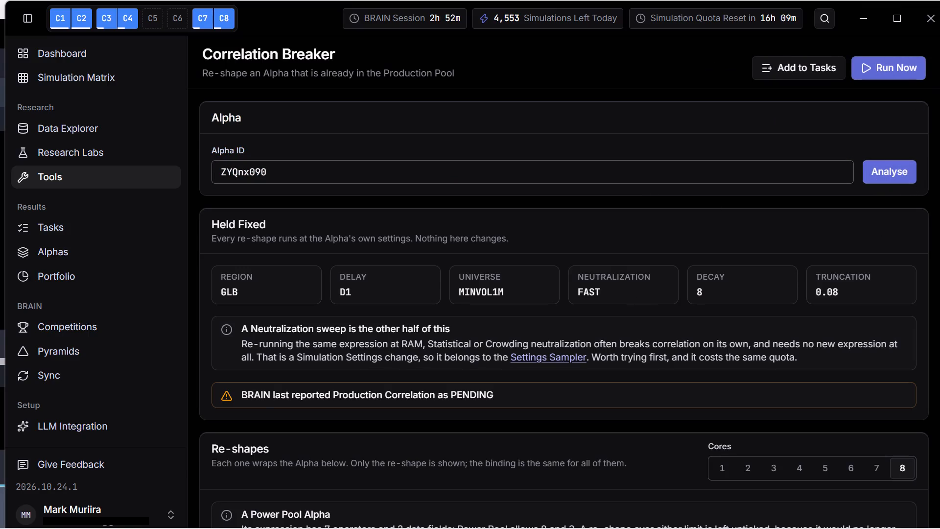
Start the Correlation Breaker run on alpha ZYQnx090 immediately.
{"action": "left_click", "coordinate": [890, 67]}
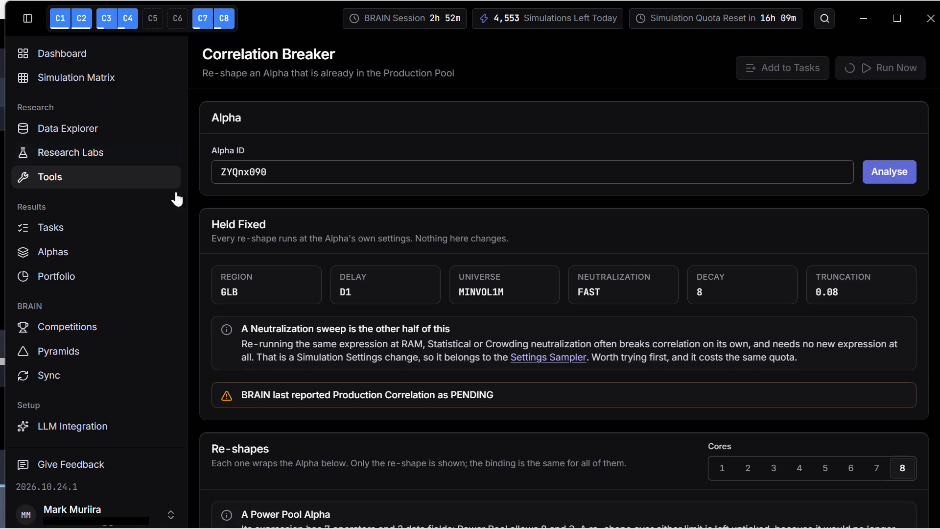
{"action": "left_click", "coordinate": [747, 472]}
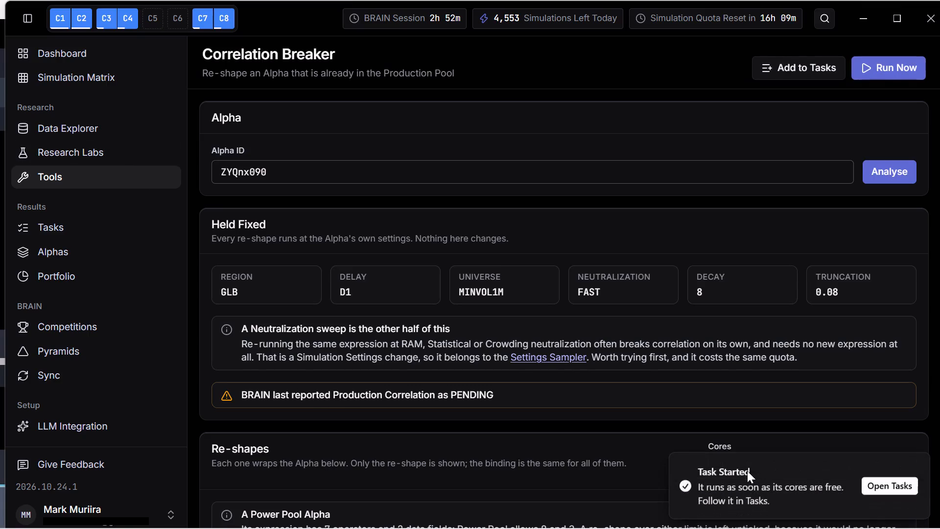
{"action": "left_click", "coordinate": [939, 314]}
Reduce the waiting Correlation Breaker GLB D1 task in the task list to 2 cores and save it.
{"action": "left_click", "coordinate": [49, 231]}
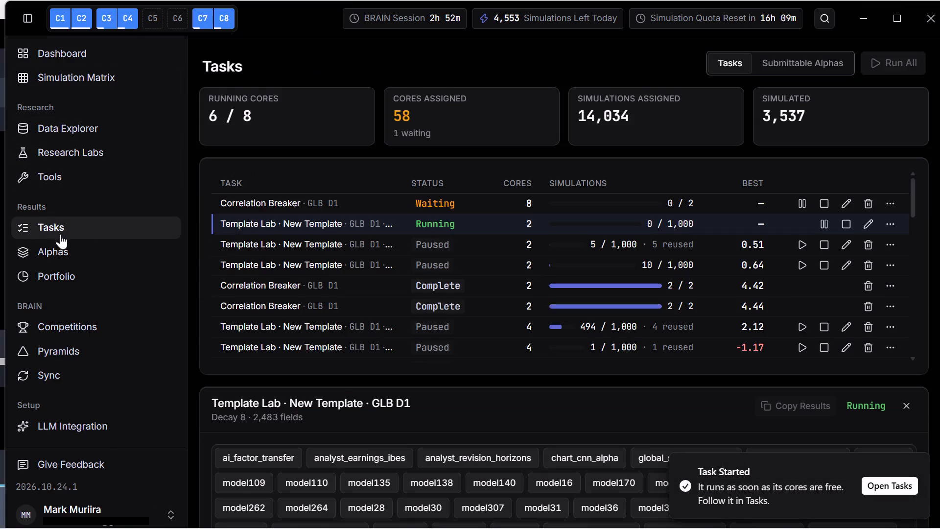
{"action": "left_click", "coordinate": [849, 206]}
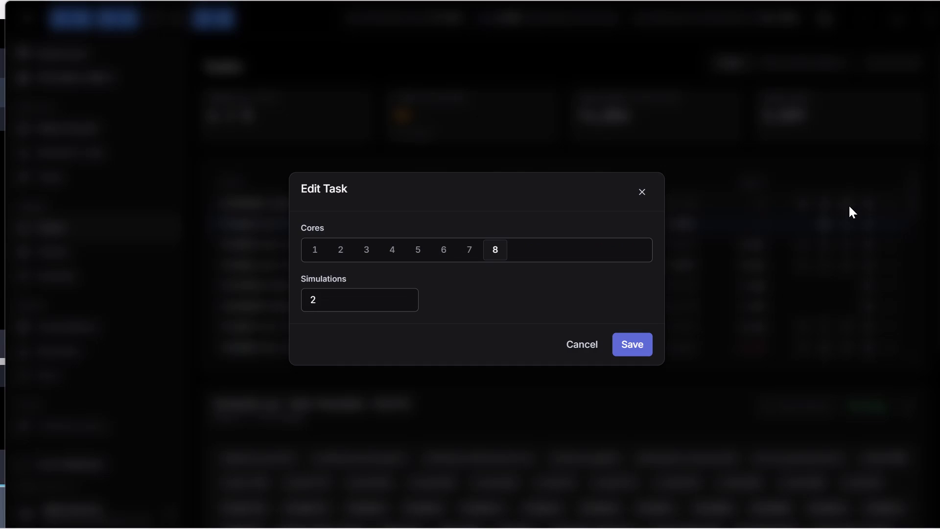
{"action": "left_click", "coordinate": [311, 250]}
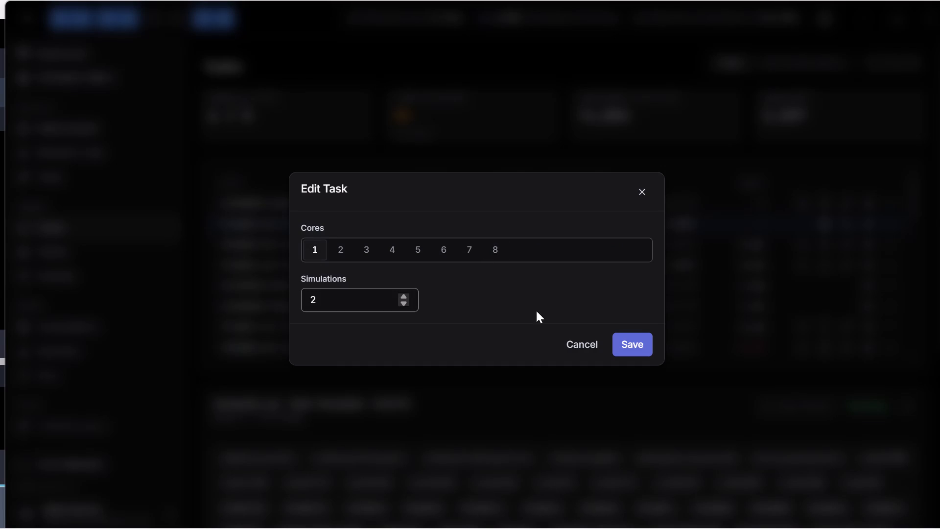
{"action": "left_click", "coordinate": [344, 249]}
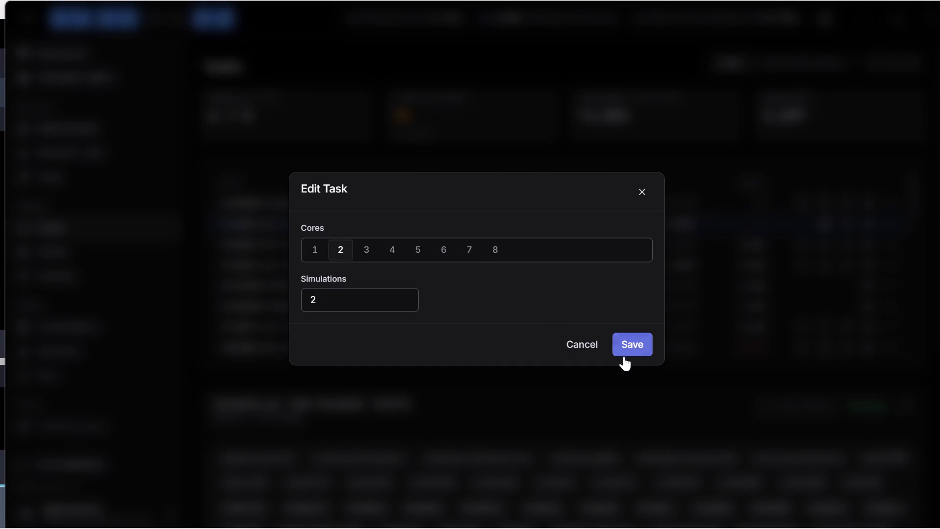
{"action": "left_click", "coordinate": [629, 345]}
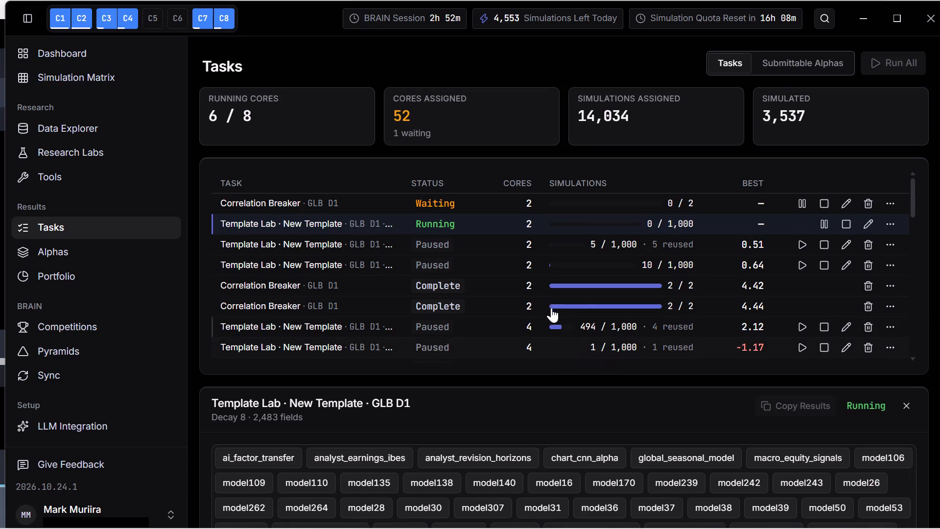
Show the results of the newest Correlation Breaker GLB D1 task once it completes.
{"action": "scroll", "coordinate": [551, 305], "scroll_direction": "down", "scroll_amount": 6}
{"action": "scroll", "coordinate": [551, 305], "scroll_direction": "up", "scroll_amount": 6}
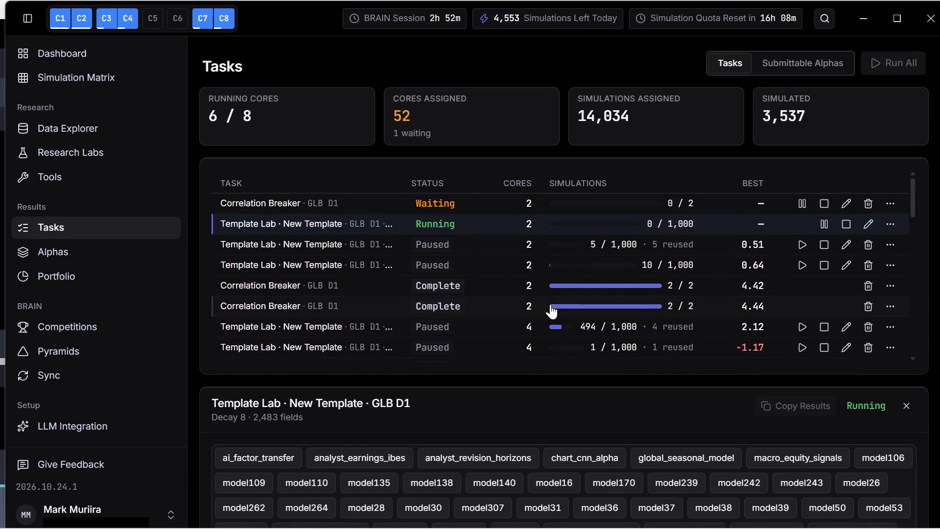
{"action": "scroll", "coordinate": [547, 277], "scroll_direction": "up", "scroll_amount": 1}
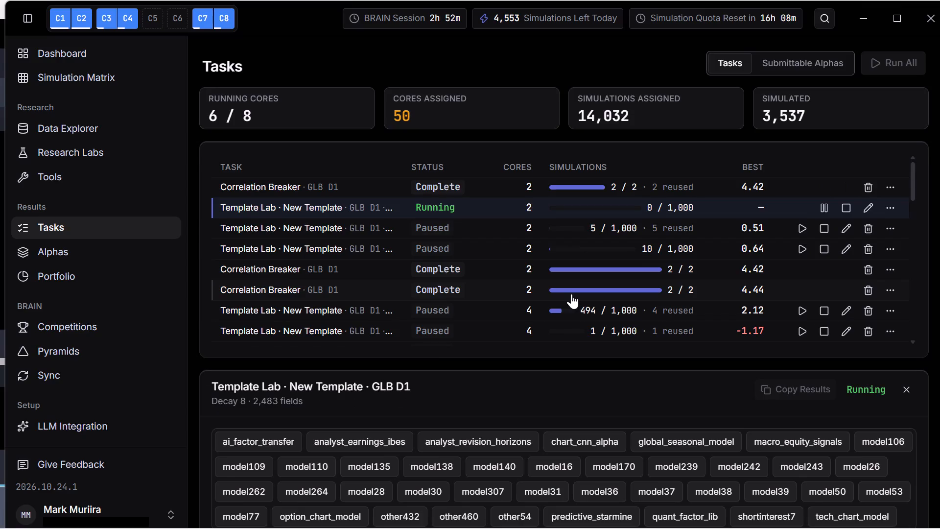
{"action": "scroll", "coordinate": [720, 260], "scroll_direction": "up", "scroll_amount": 2}
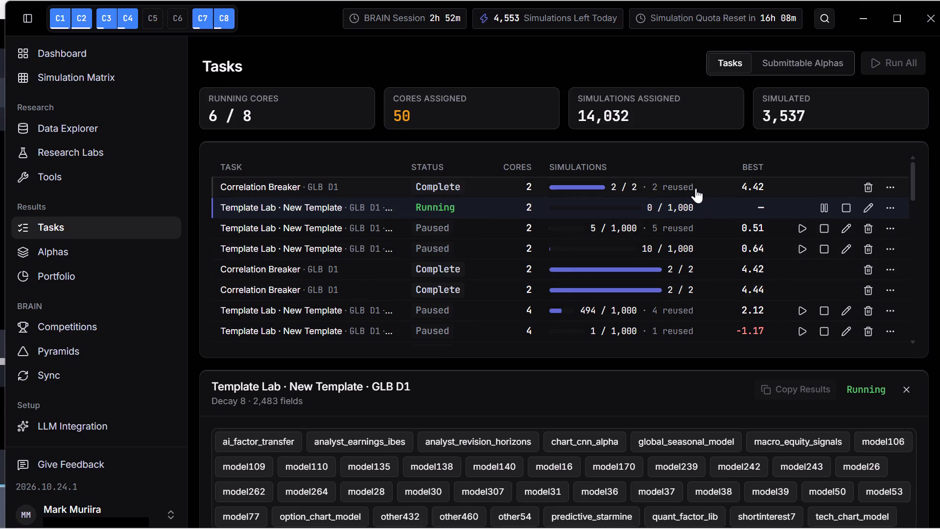
{"action": "left_click", "coordinate": [696, 188]}
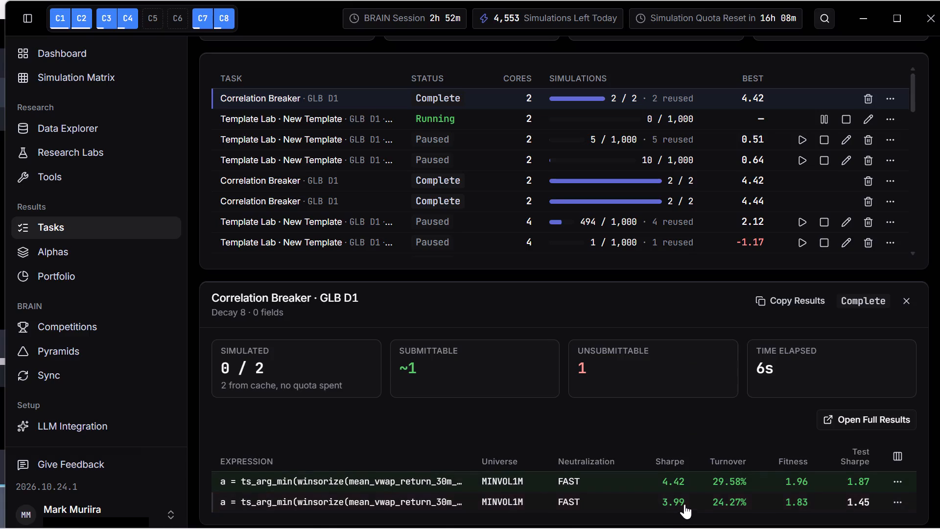
Inspect result alpha VkxPaWew, load its Production Correlation, and review its submission checks, PnL chart and expression.
{"action": "left_click", "coordinate": [644, 481]}
{"action": "scroll", "coordinate": [648, 399], "scroll_direction": "down", "scroll_amount": 6}
{"action": "scroll", "coordinate": [687, 454], "scroll_direction": "down", "scroll_amount": 5}
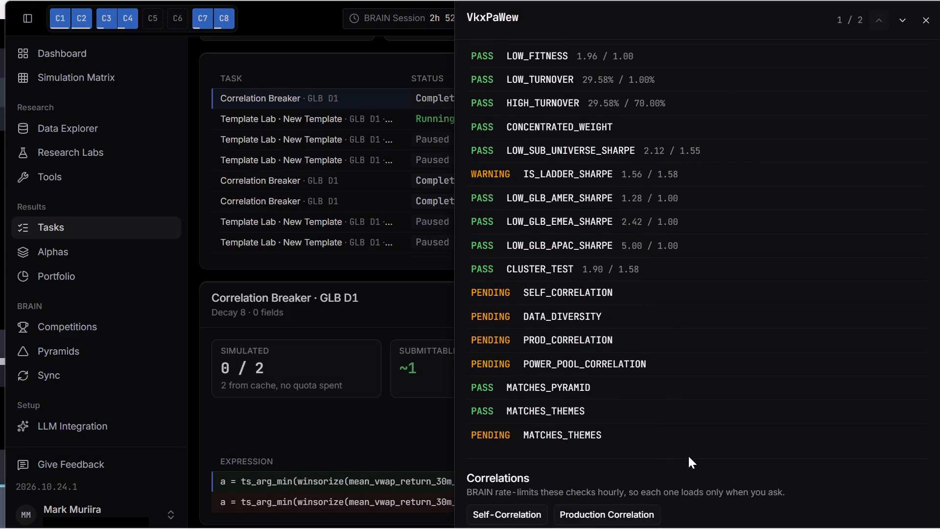
{"action": "scroll", "coordinate": [689, 459], "scroll_direction": "down", "scroll_amount": 6}
{"action": "left_click", "coordinate": [619, 520]}
{"action": "scroll", "coordinate": [884, 457], "scroll_direction": "down", "scroll_amount": 6}
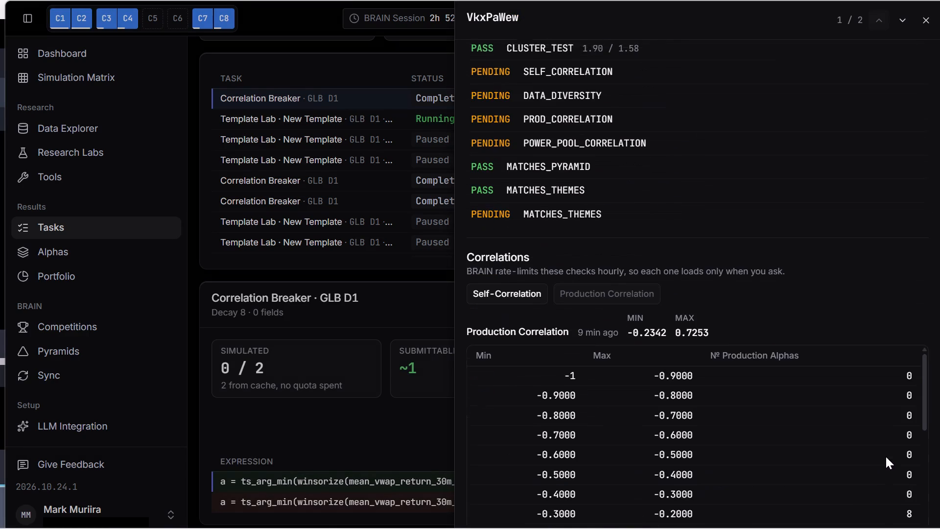
{"action": "scroll", "coordinate": [885, 442], "scroll_direction": "up", "scroll_amount": 10}
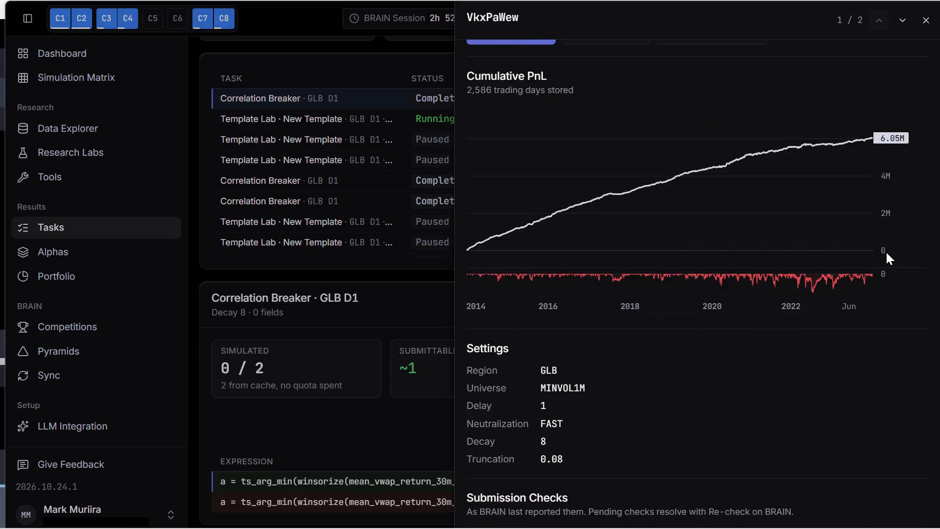
{"action": "scroll", "coordinate": [878, 266], "scroll_direction": "down", "scroll_amount": 2}
{"action": "scroll", "coordinate": [859, 341], "scroll_direction": "down", "scroll_amount": 7}
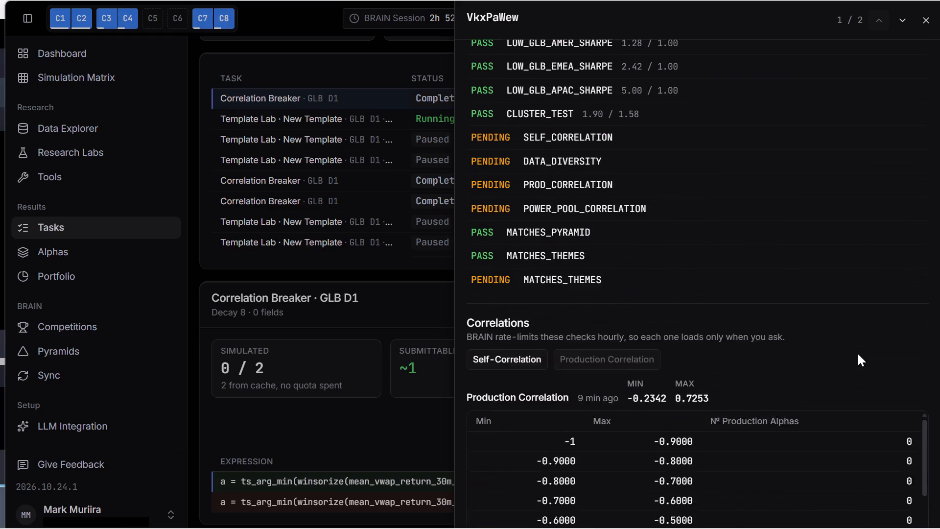
{"action": "scroll", "coordinate": [858, 354], "scroll_direction": "up", "scroll_amount": 11}
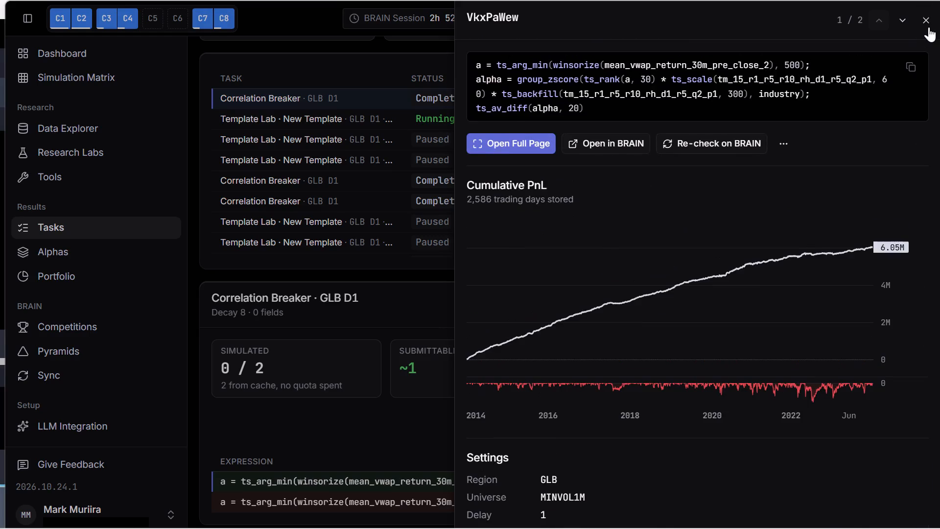
{"action": "left_click", "coordinate": [929, 24]}
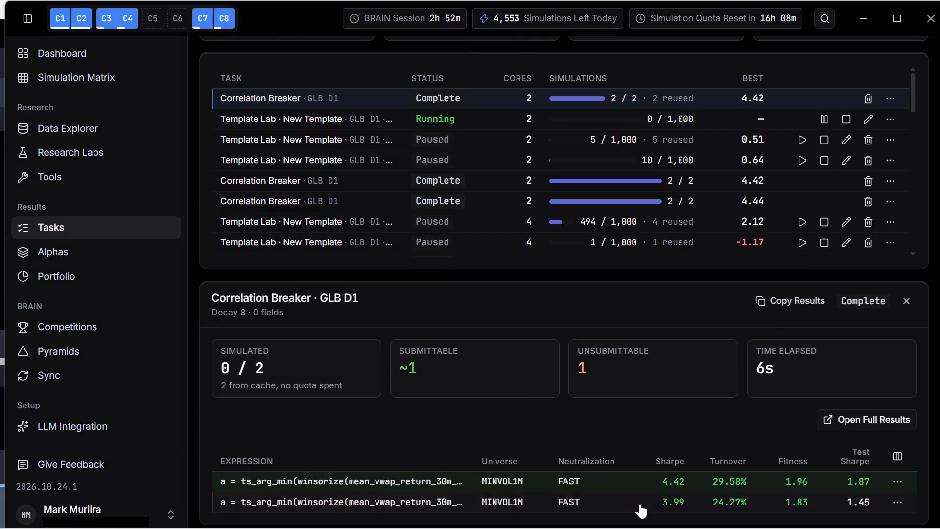
Review the submission checks and PnL chart of the second result, alpha 78L1NpM2.
{"action": "left_click", "coordinate": [640, 504]}
{"action": "scroll", "coordinate": [745, 411], "scroll_direction": "down", "scroll_amount": 7}
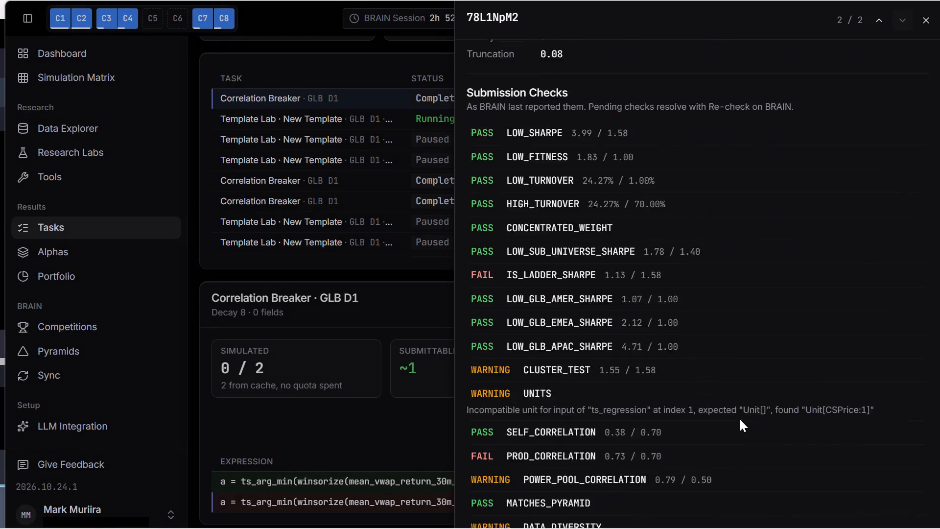
{"action": "scroll", "coordinate": [775, 400], "scroll_direction": "up", "scroll_amount": 5}
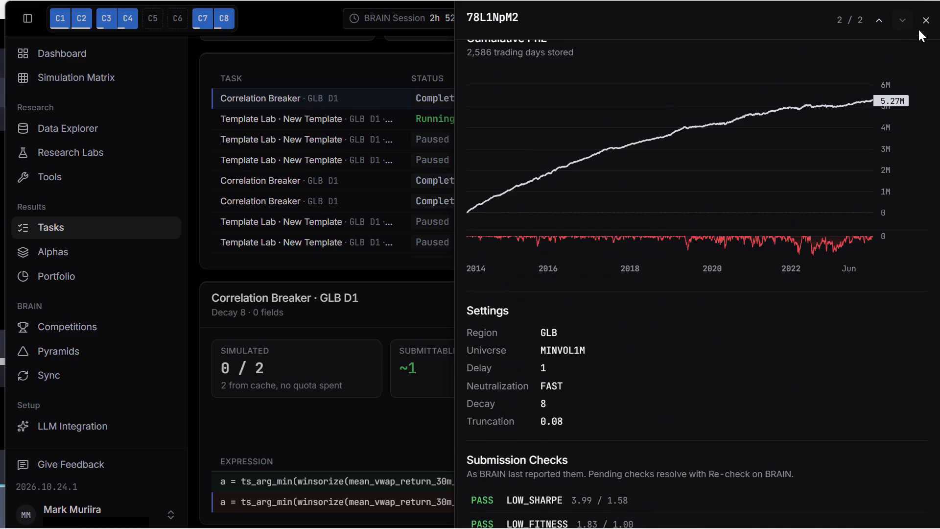
{"action": "left_click", "coordinate": [923, 21]}
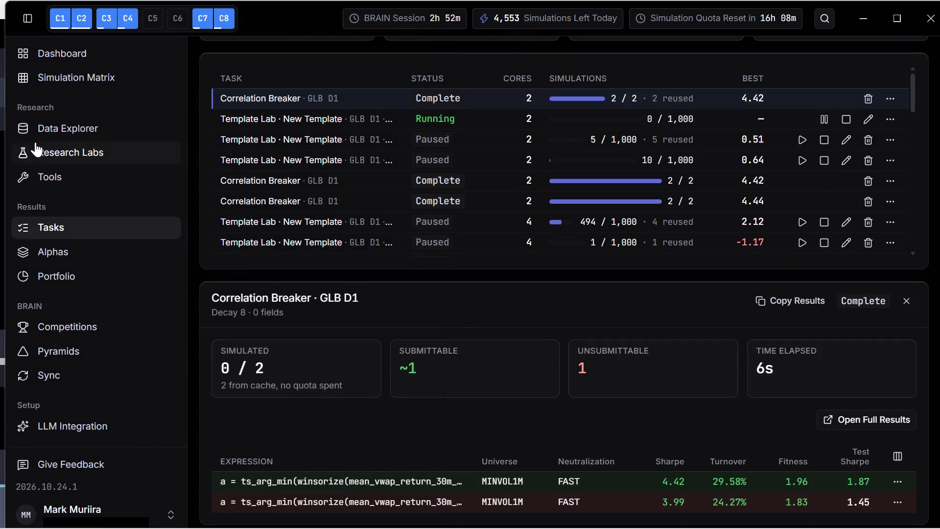
Remove the newest completed Correlation Breaker GLB D1 task from the task list.
{"action": "left_click", "coordinate": [48, 224]}
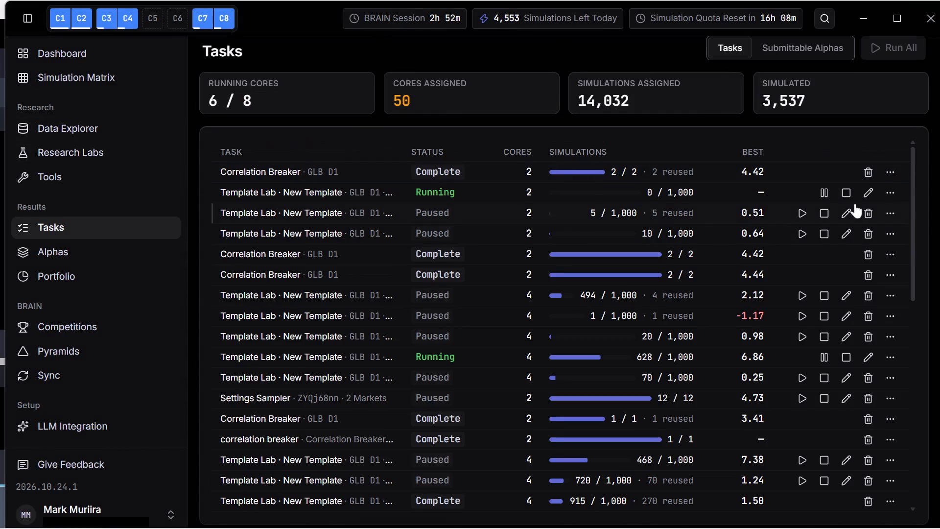
{"action": "left_click", "coordinate": [869, 175]}
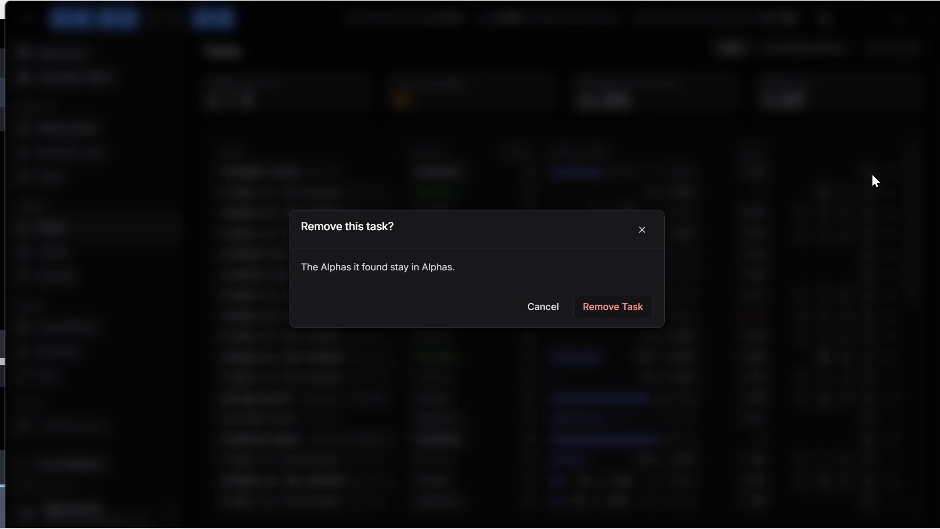
{"action": "left_click", "coordinate": [616, 307]}
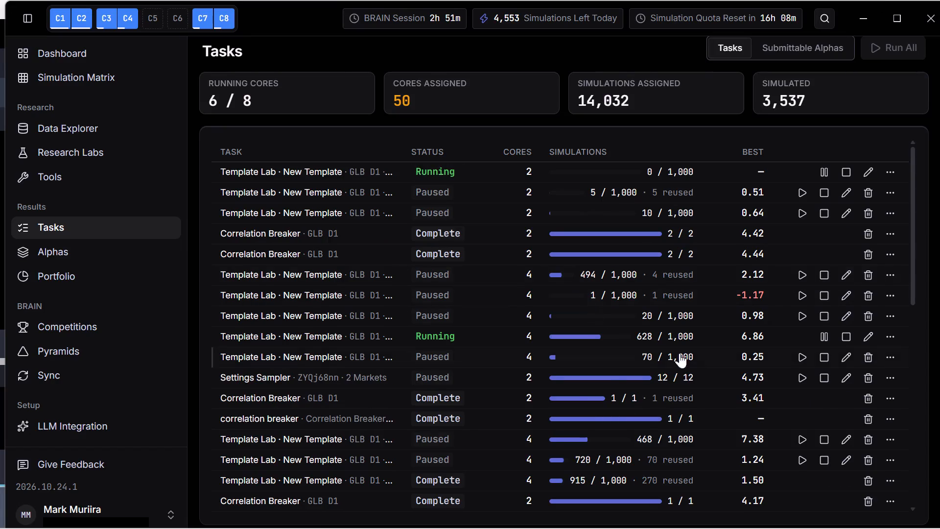
Open the full results of the running 4-core Template Lab GLB D1 task.
{"action": "scroll", "coordinate": [779, 284], "scroll_direction": "down", "scroll_amount": 17}
{"action": "scroll", "coordinate": [890, 374], "scroll_direction": "up", "scroll_amount": 10}
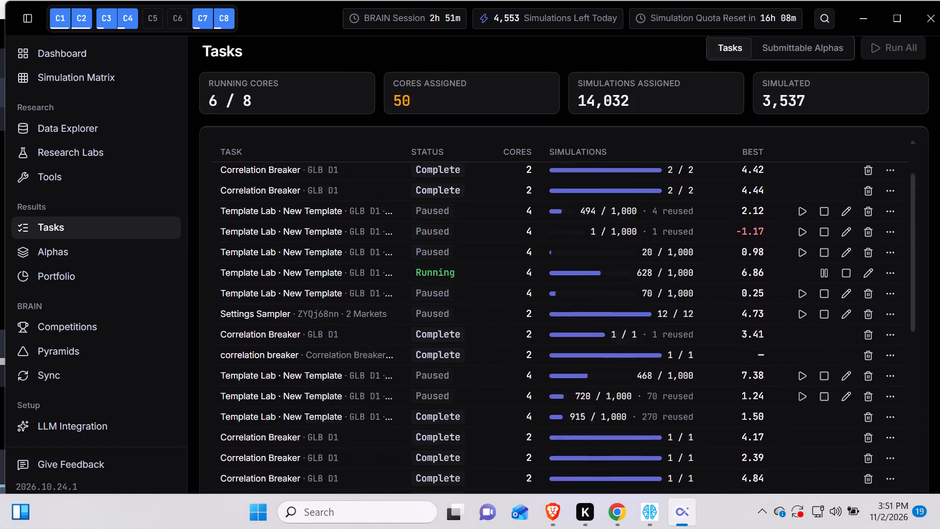
{"action": "scroll", "coordinate": [939, 240], "scroll_direction": "up", "scroll_amount": 4}
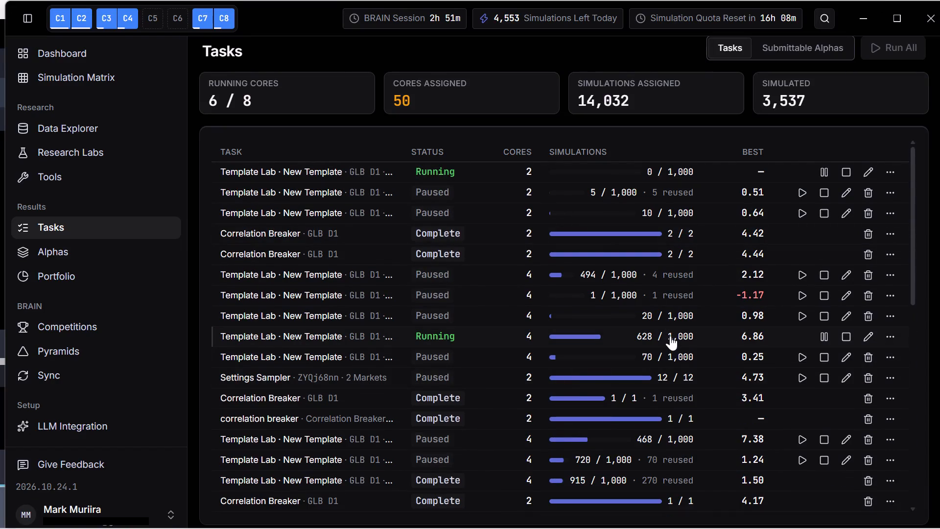
{"action": "left_click", "coordinate": [671, 333]}
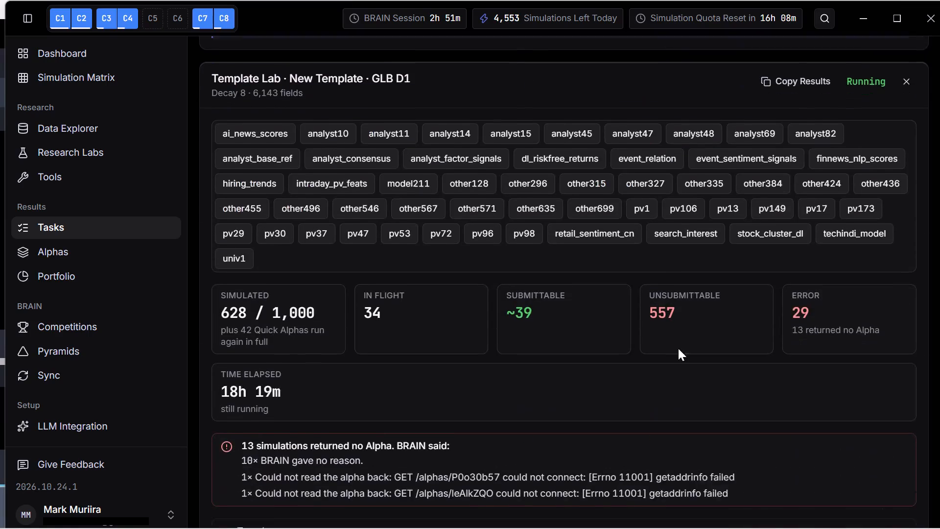
{"action": "scroll", "coordinate": [754, 447], "scroll_direction": "down", "scroll_amount": 7}
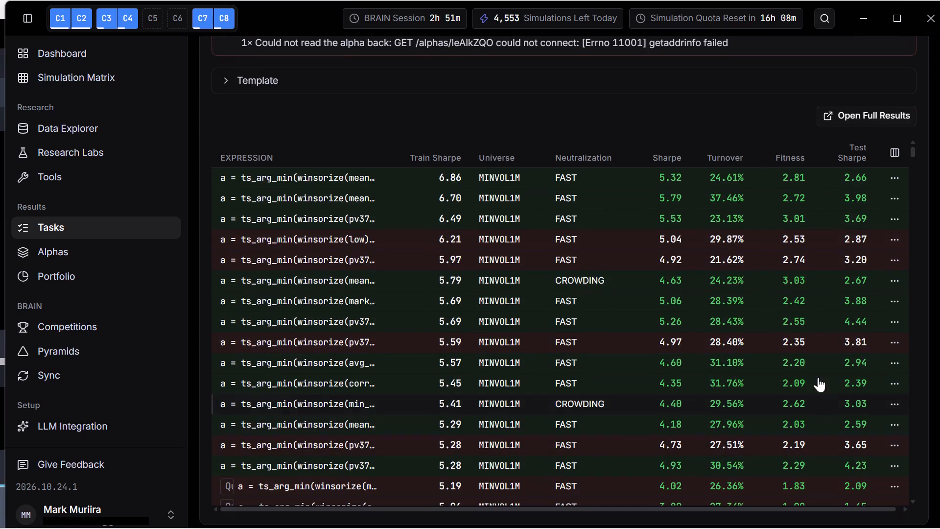
{"action": "left_click", "coordinate": [860, 117]}
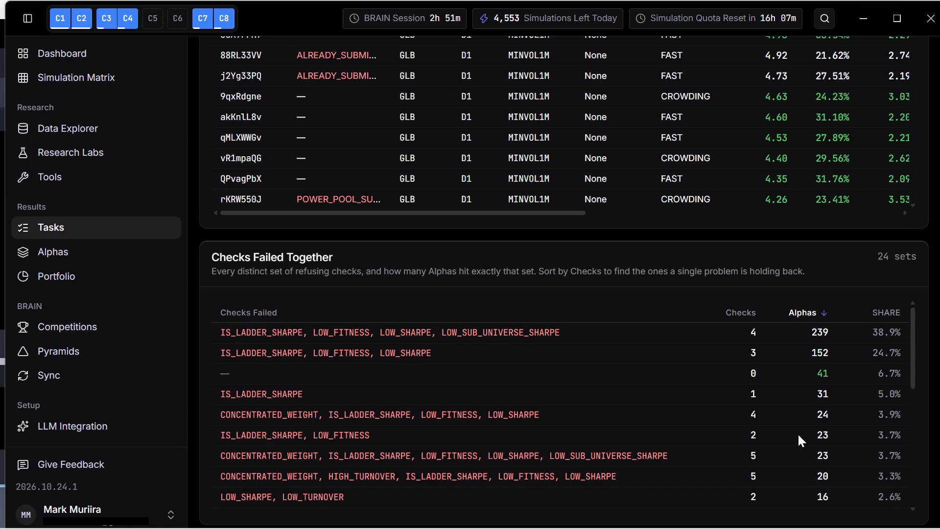
Examine the task's full alpha list for candidates, comparing failed checks, neutralization, Sharpe, turnover and fitness.
{"action": "scroll", "coordinate": [798, 434], "scroll_direction": "left", "scroll_amount": 5}
{"action": "scroll", "coordinate": [798, 434], "scroll_direction": "up", "scroll_amount": 4}
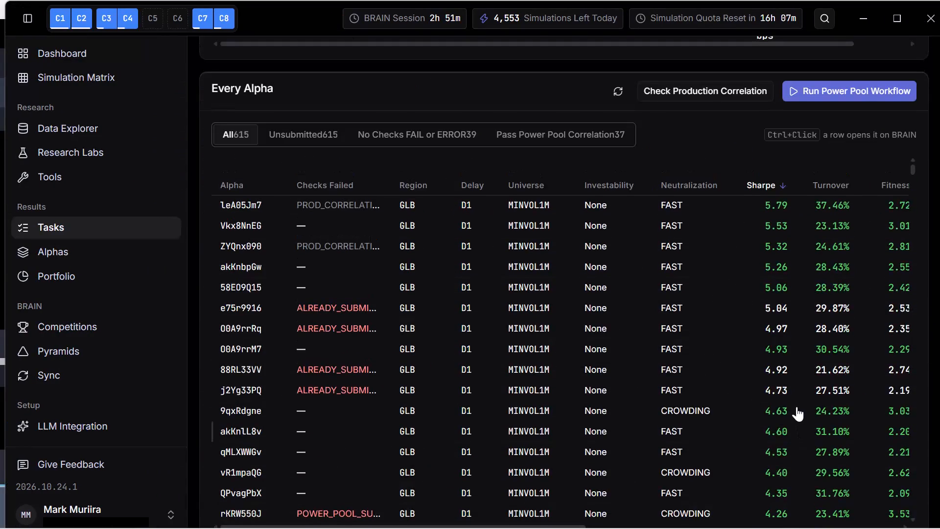
{"action": "scroll", "coordinate": [792, 402], "scroll_direction": "down", "scroll_amount": 6}
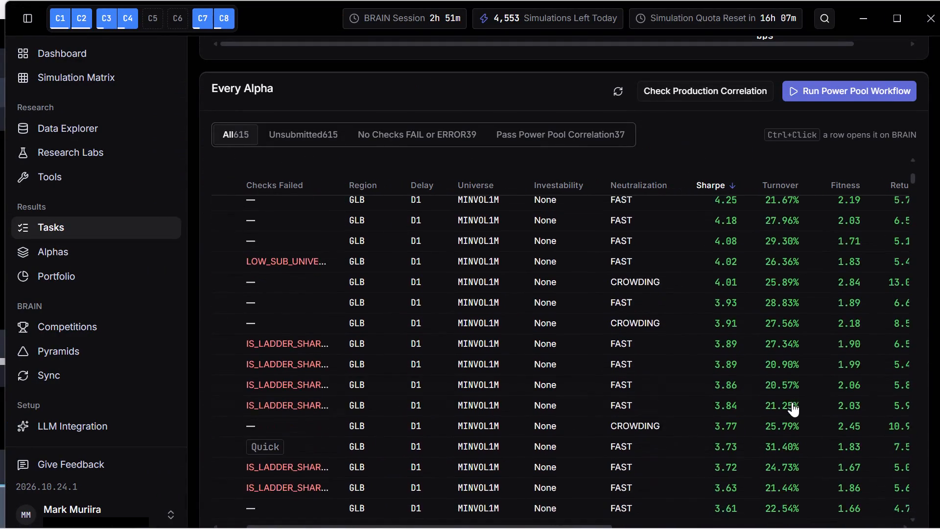
{"action": "scroll", "coordinate": [792, 402], "scroll_direction": "up", "scroll_amount": 6}
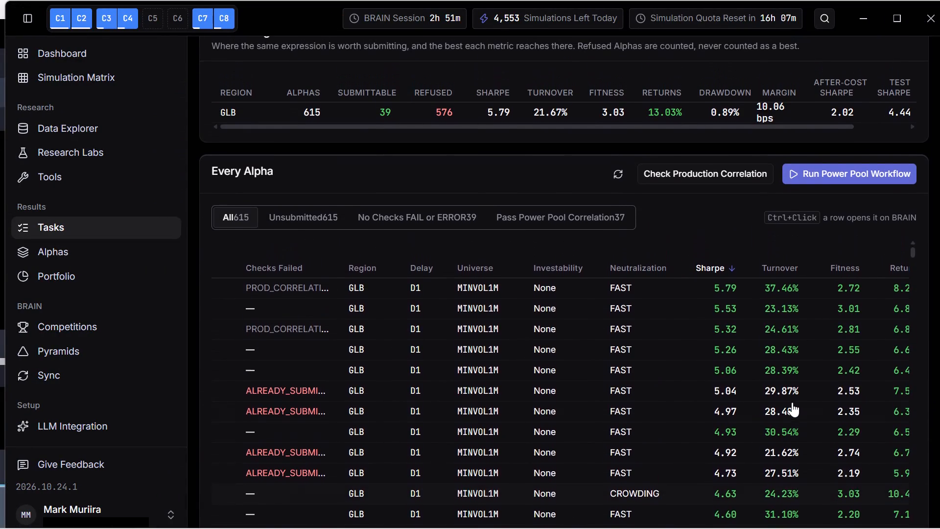
{"action": "scroll", "coordinate": [792, 402], "scroll_direction": "left", "scroll_amount": 2}
{"action": "scroll", "coordinate": [792, 402], "scroll_direction": "up", "scroll_amount": 1}
{"action": "scroll", "coordinate": [792, 402], "scroll_direction": "down", "scroll_amount": 1}
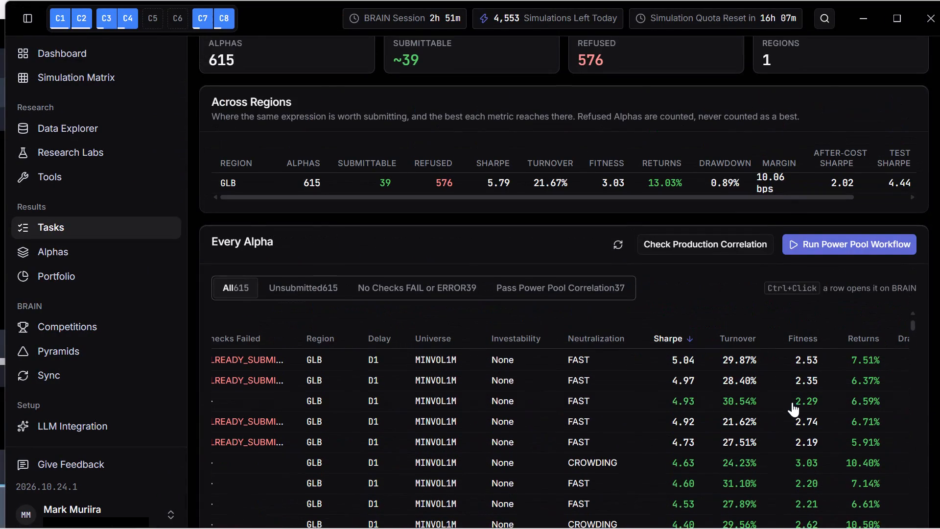
{"action": "scroll", "coordinate": [792, 402], "scroll_direction": "down", "scroll_amount": 1}
{"action": "scroll", "coordinate": [685, 254], "scroll_direction": "down", "scroll_amount": 3}
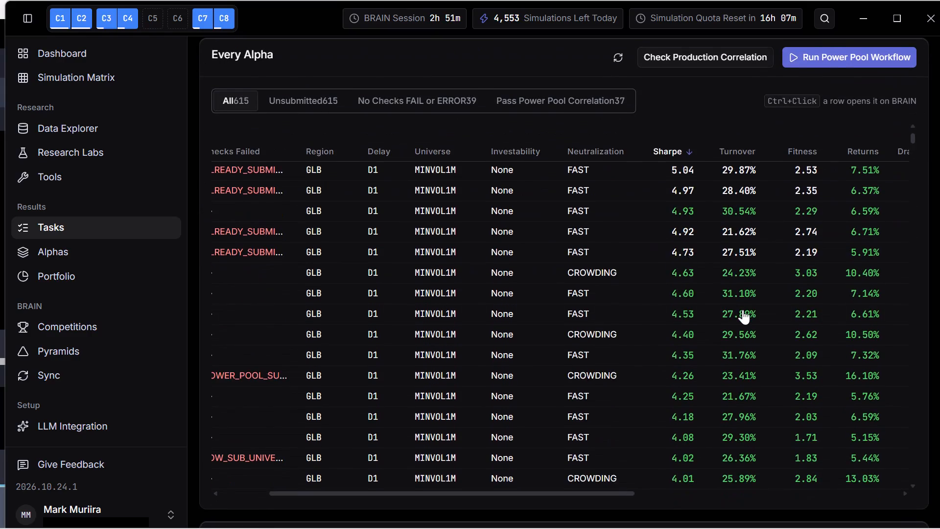
{"action": "scroll", "coordinate": [743, 310], "scroll_direction": "left", "scroll_amount": 4}
{"action": "scroll", "coordinate": [743, 310], "scroll_direction": "down", "scroll_amount": 1}
{"action": "scroll", "coordinate": [743, 310], "scroll_direction": "right", "scroll_amount": 4}
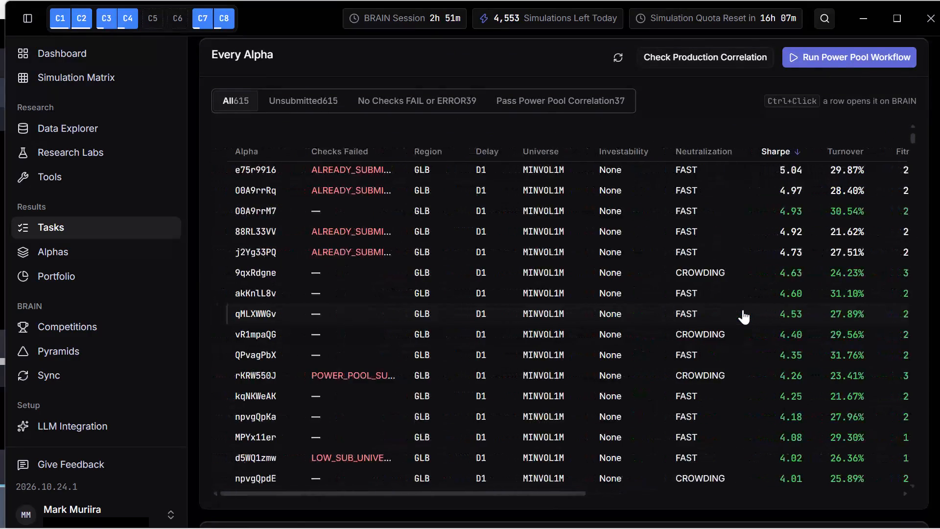
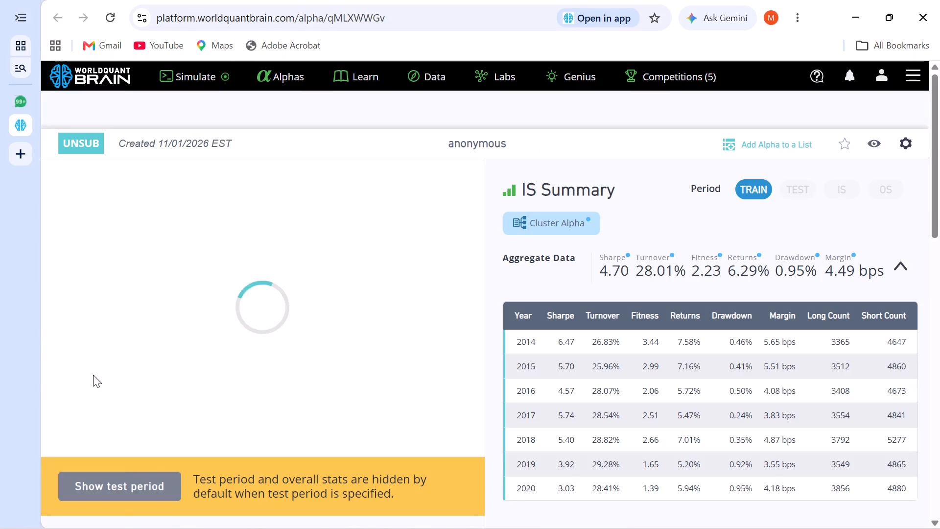
Reveal the test period of alpha qMLXWWGv and expand its passed tests under IS Testing Status for review.
{"action": "left_click", "coordinate": [128, 493]}
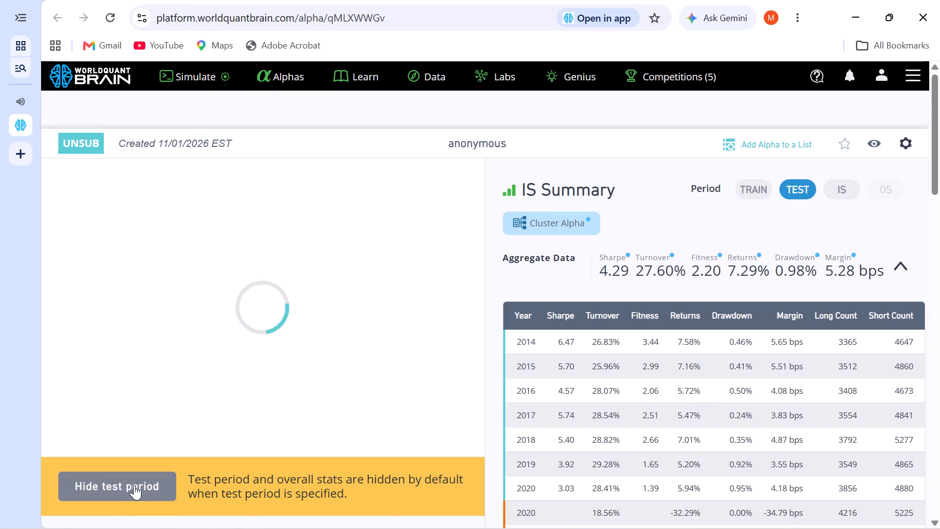
{"action": "left_click", "coordinate": [134, 485]}
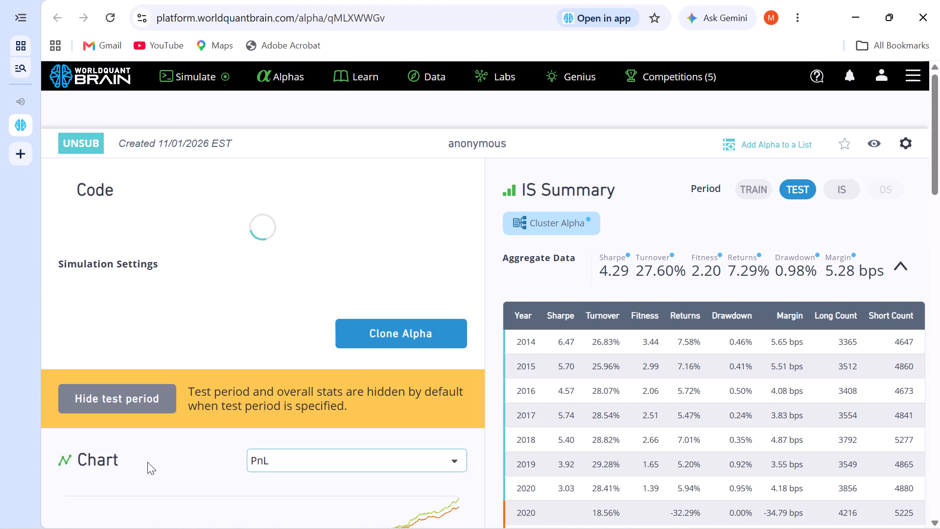
{"action": "scroll", "coordinate": [443, 356], "scroll_direction": "down", "scroll_amount": 5}
{"action": "scroll", "coordinate": [478, 401], "scroll_direction": "down", "scroll_amount": 3}
{"action": "left_click", "coordinate": [295, 249]}
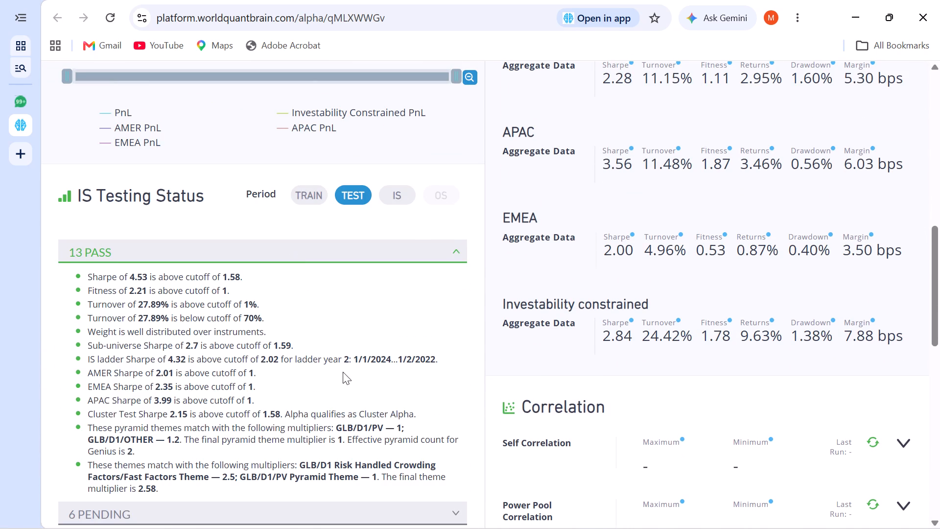
Paste the copied description text into the Description field of alpha qMLXWWGv's properties on the BRAIN website.
{"action": "scroll", "coordinate": [343, 372], "scroll_direction": "down", "scroll_amount": 2}
{"action": "scroll", "coordinate": [504, 439], "scroll_direction": "down", "scroll_amount": 12}
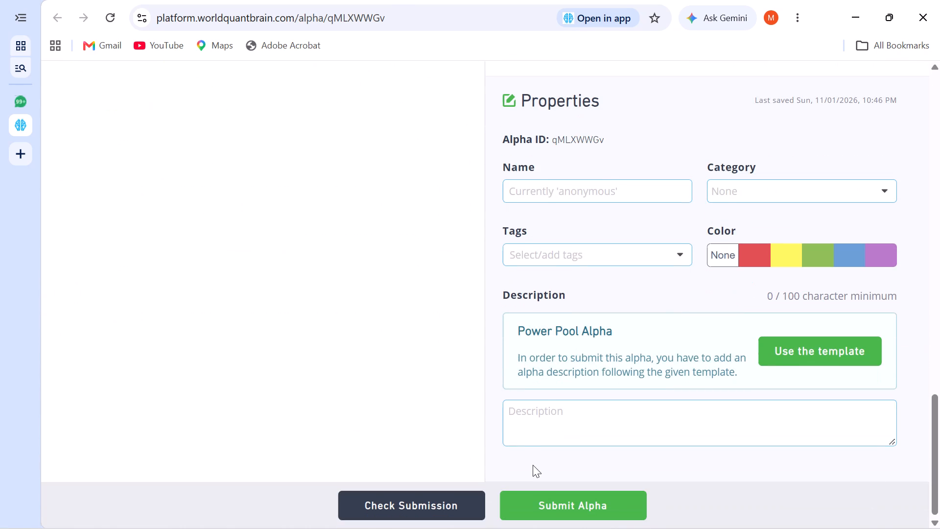
{"action": "left_click", "coordinate": [533, 420]}
{"action": "right_click", "coordinate": [533, 420]}
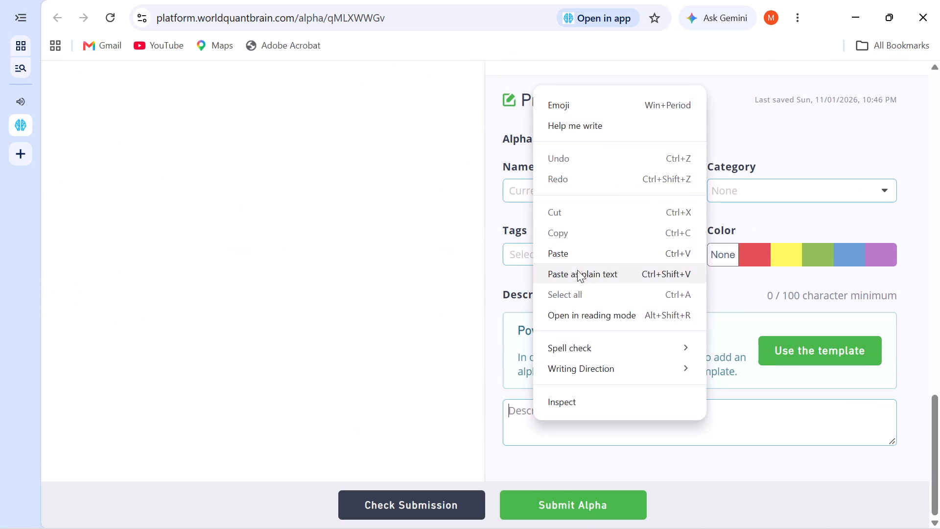
{"action": "left_click", "coordinate": [573, 256]}
{"action": "left_click", "coordinate": [542, 518]}
{"action": "left_click", "coordinate": [567, 420]}
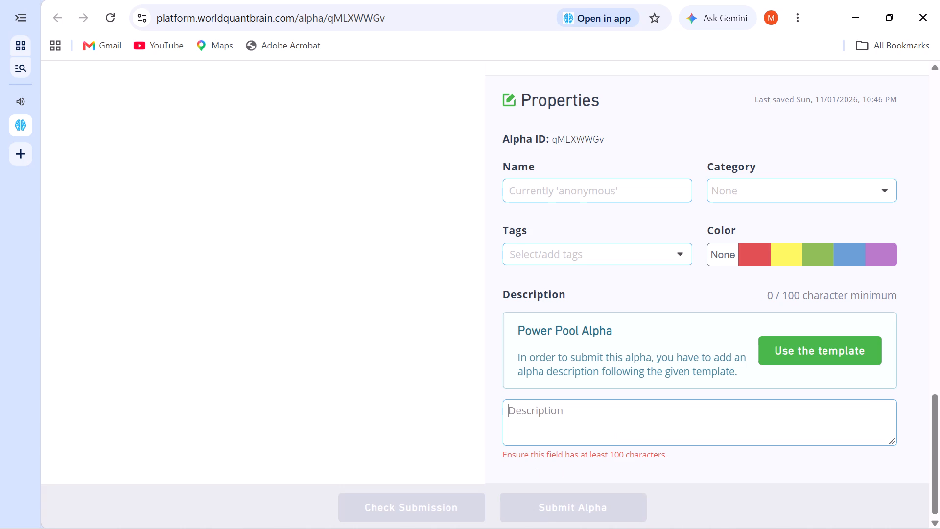
{"action": "key", "text": "ctrl+v"}
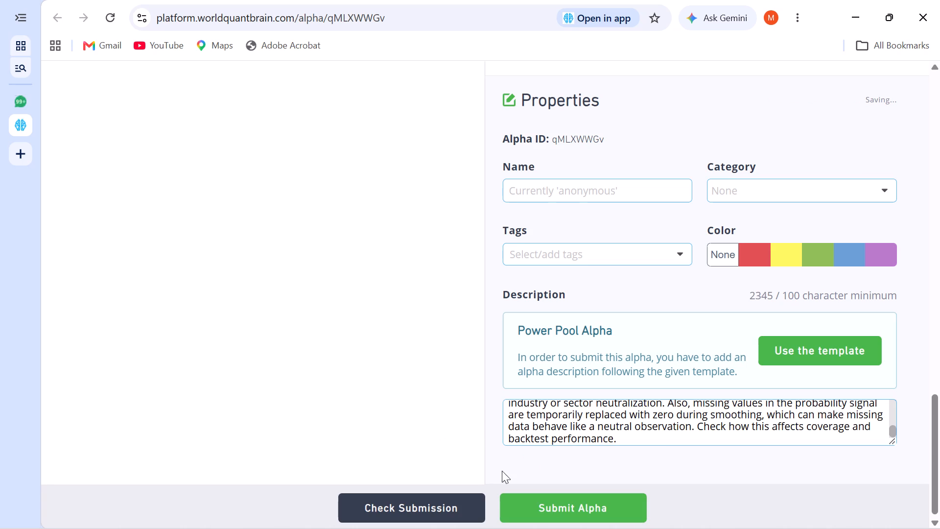
Submit alpha qMLXWWGv and check its IS Testing Status.
{"action": "left_click", "coordinate": [550, 499]}
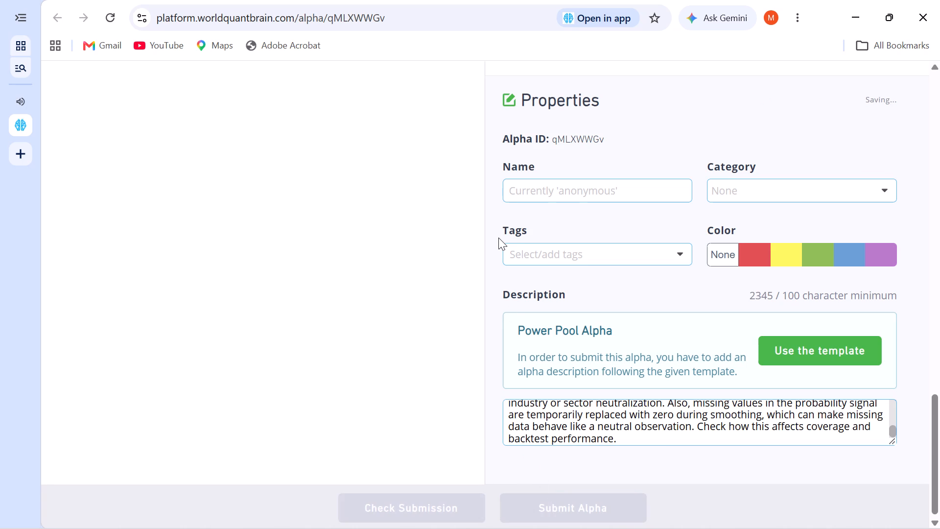
{"action": "scroll", "coordinate": [498, 238], "scroll_direction": "up", "scroll_amount": 8}
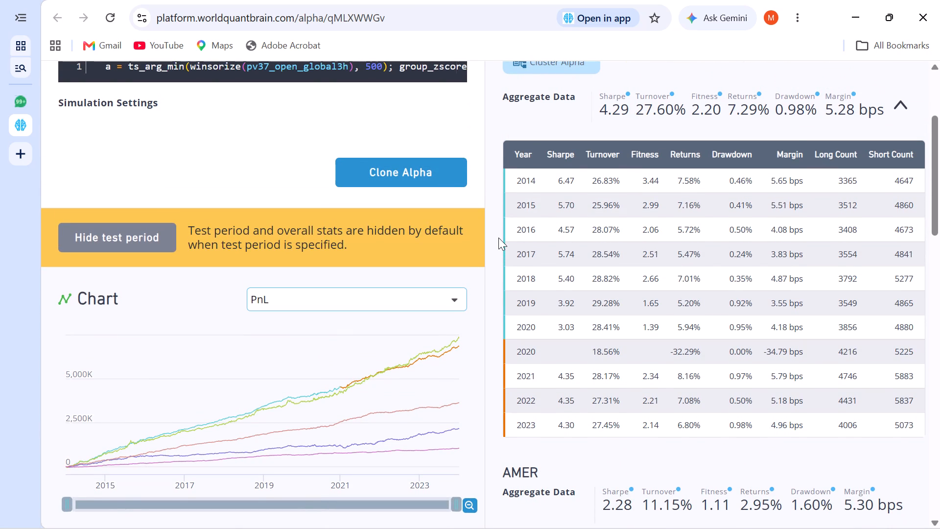
{"action": "scroll", "coordinate": [541, 364], "scroll_direction": "down", "scroll_amount": 4}
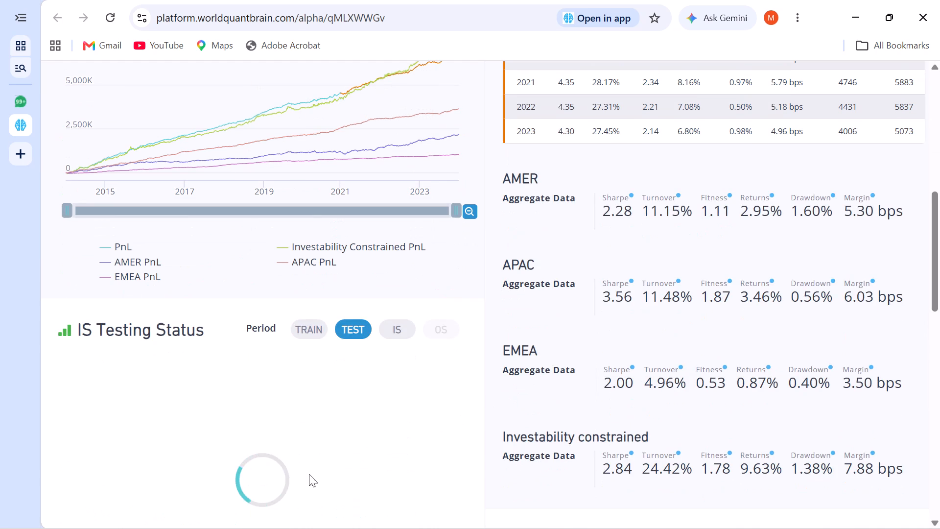
{"action": "scroll", "coordinate": [329, 479], "scroll_direction": "down", "scroll_amount": 2}
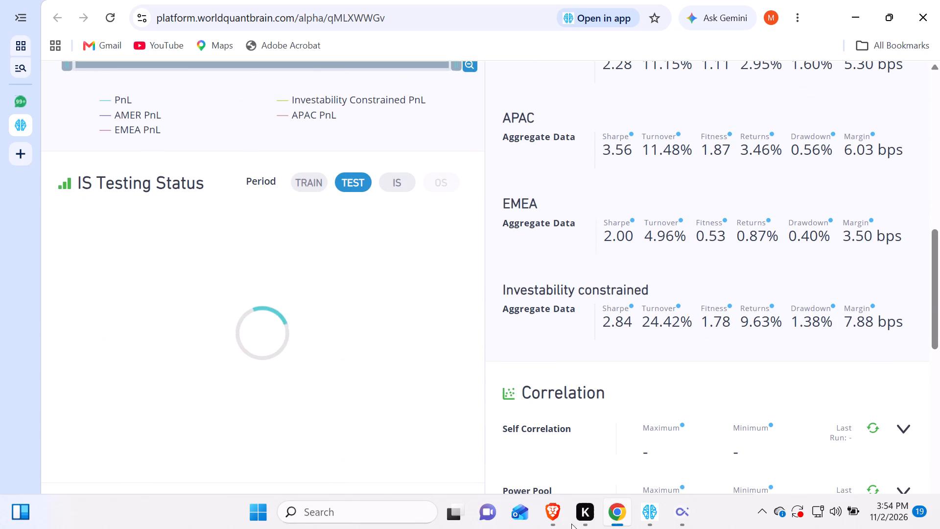
Switch to the WorldQuant BRAIN app and submit the IND/D1/TOP500 SuperAlpha from Super Simulation 1.
{"action": "left_click", "coordinate": [645, 519]}
{"action": "scroll", "coordinate": [665, 358], "scroll_direction": "down", "scroll_amount": 2}
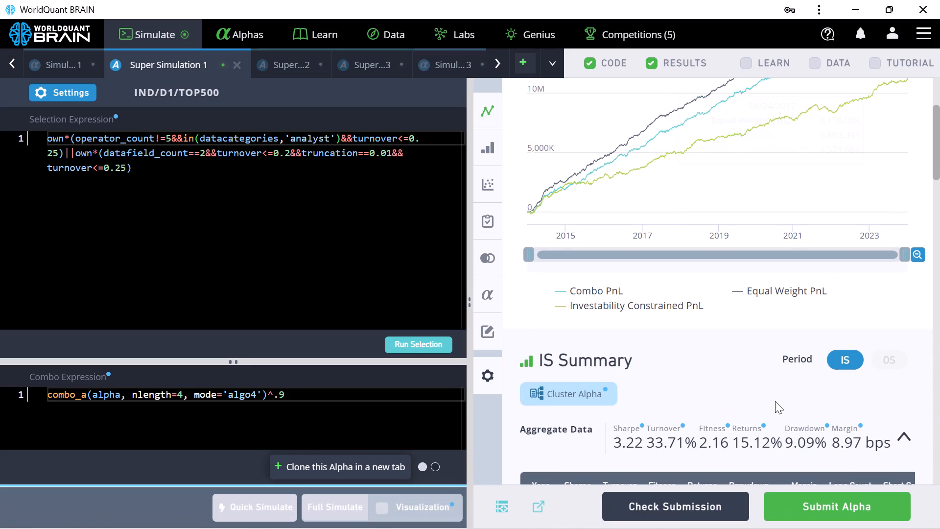
{"action": "scroll", "coordinate": [776, 400], "scroll_direction": "down", "scroll_amount": 15}
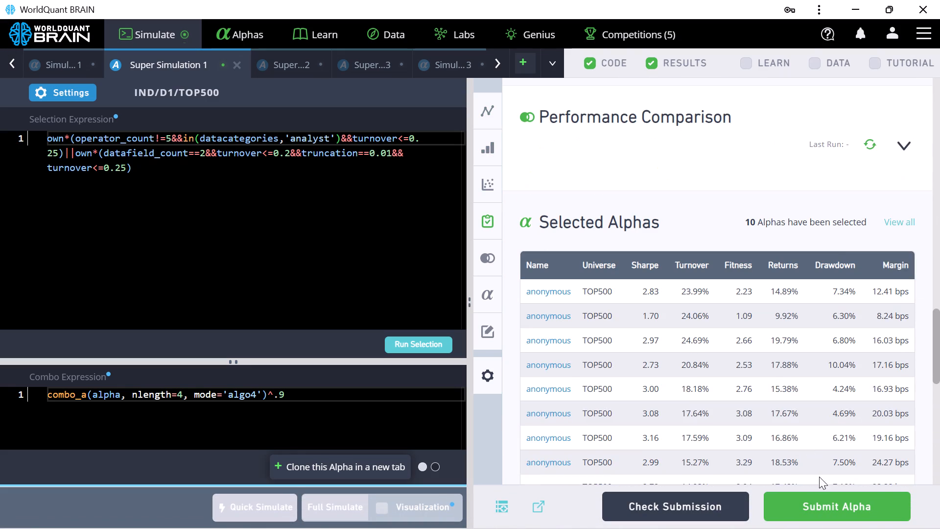
{"action": "left_click", "coordinate": [813, 500]}
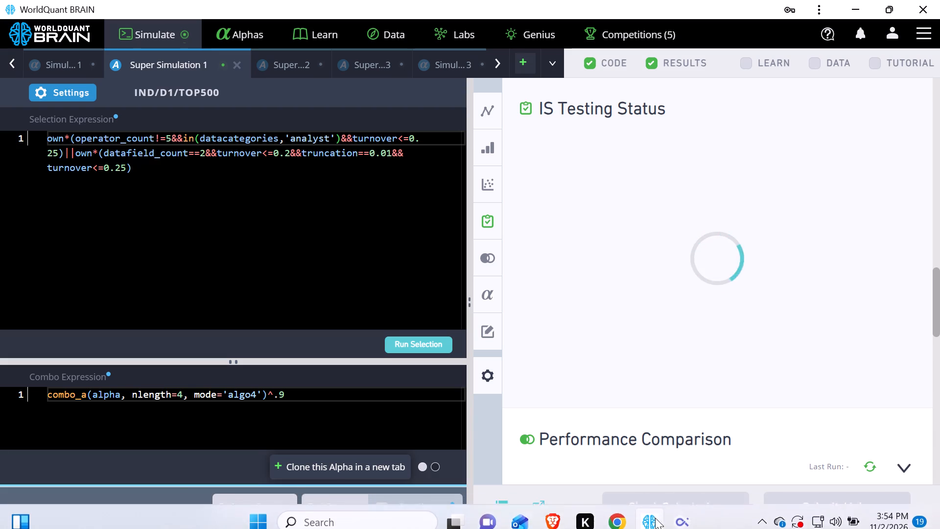
Return to alpha qMLXWWGv in Chrome to check the progress of its submission tests.
{"action": "left_click", "coordinate": [619, 516]}
{"action": "left_click", "coordinate": [619, 516]}
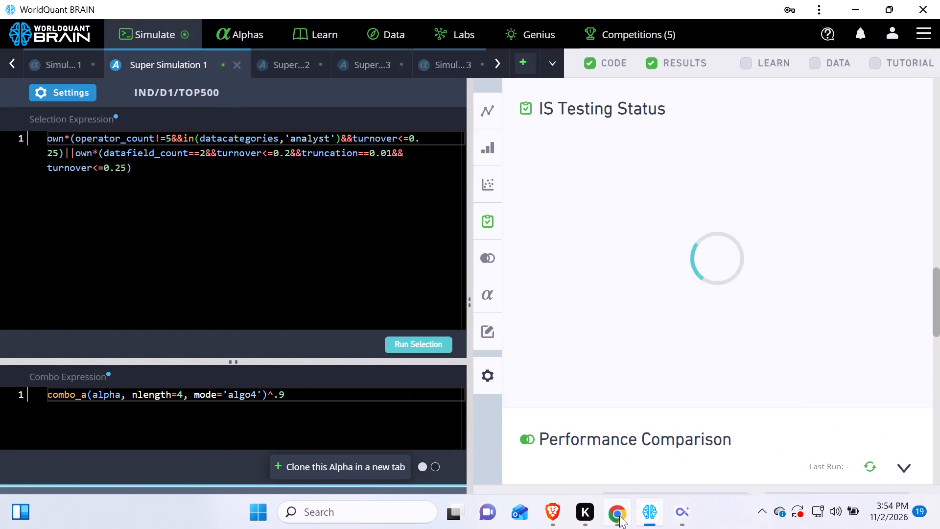
{"action": "left_click", "coordinate": [619, 516]}
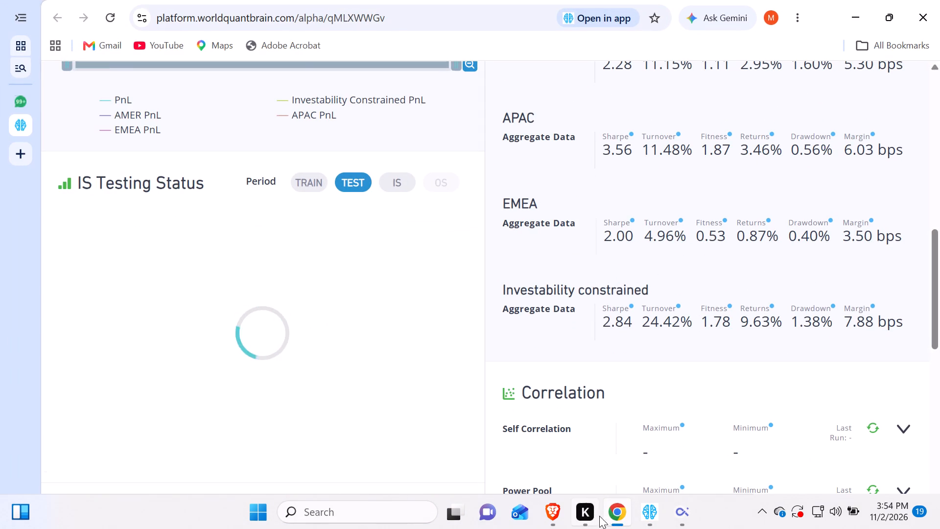
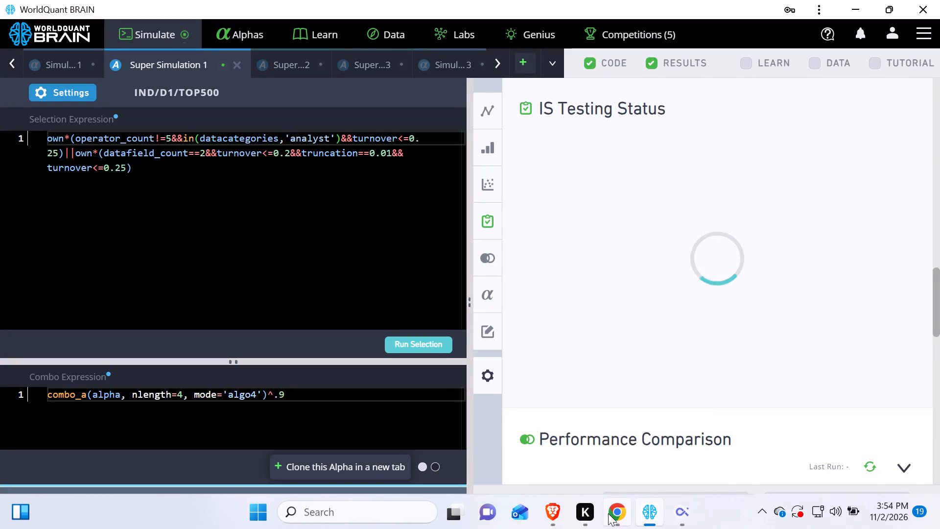
Switch to alpha qMLXWWGv in Chrome and examine which IS Testing Status checks failed.
{"action": "left_click", "coordinate": [608, 513]}
{"action": "scroll", "coordinate": [540, 258], "scroll_direction": "up", "scroll_amount": 2}
{"action": "scroll", "coordinate": [540, 263], "scroll_direction": "down", "scroll_amount": 6}
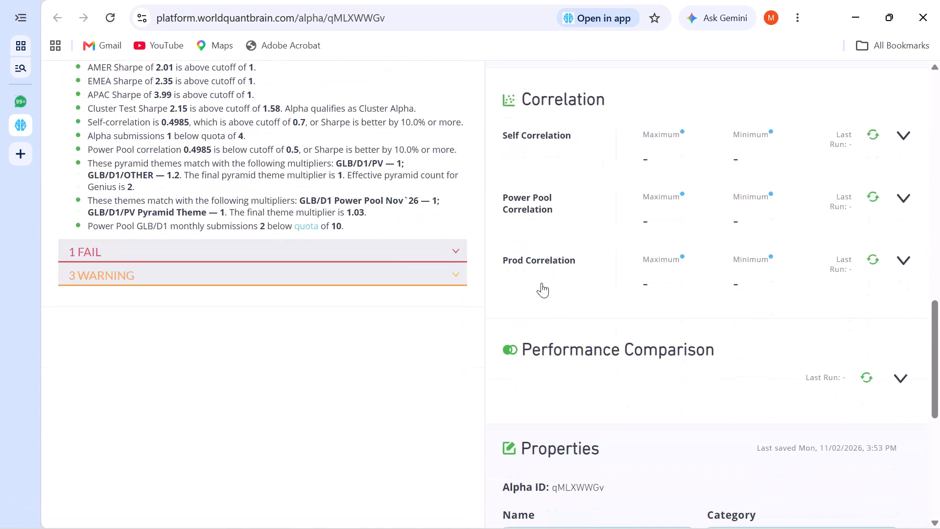
{"action": "left_click", "coordinate": [349, 253]}
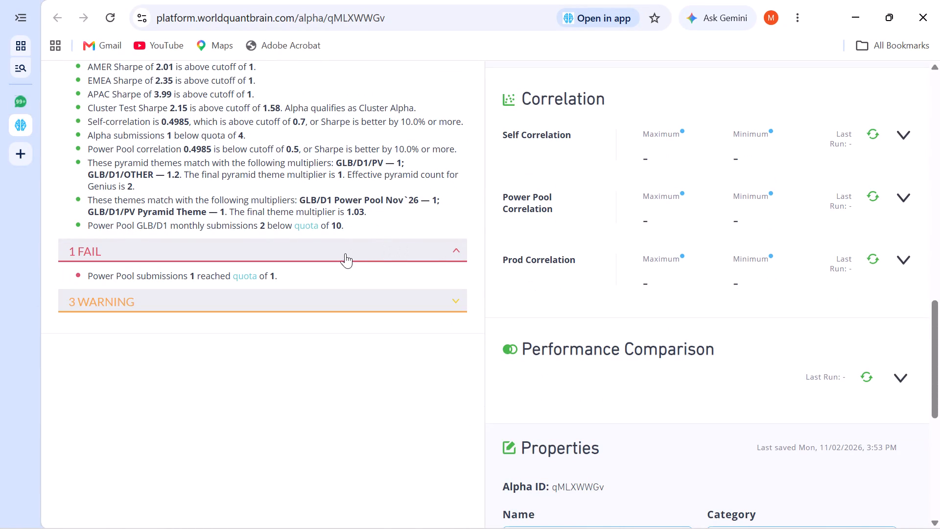
{"action": "scroll", "coordinate": [752, 305], "scroll_direction": "up", "scroll_amount": 6}
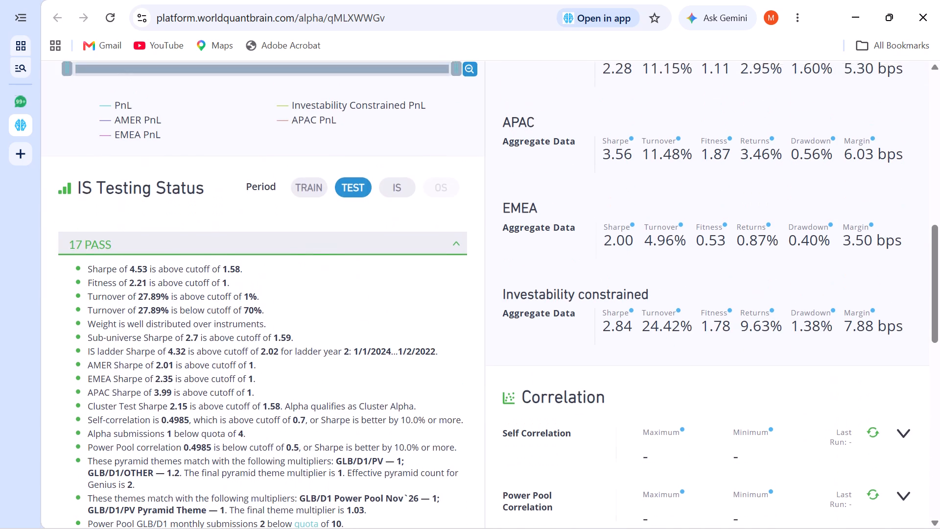
{"action": "scroll", "coordinate": [752, 305], "scroll_direction": "up", "scroll_amount": 7}
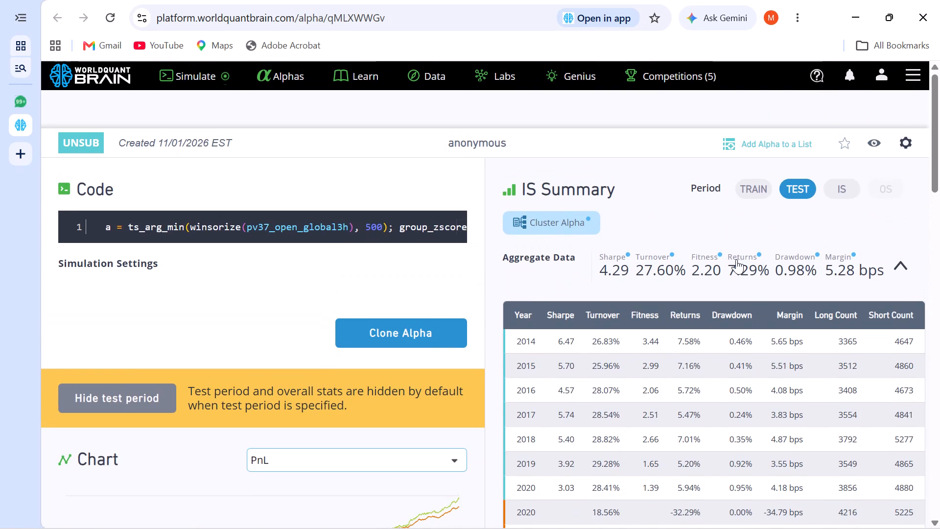
Compare alpha qMLXWWGv's IS Summary across the IS and TRAIN periods.
{"action": "left_click", "coordinate": [752, 188]}
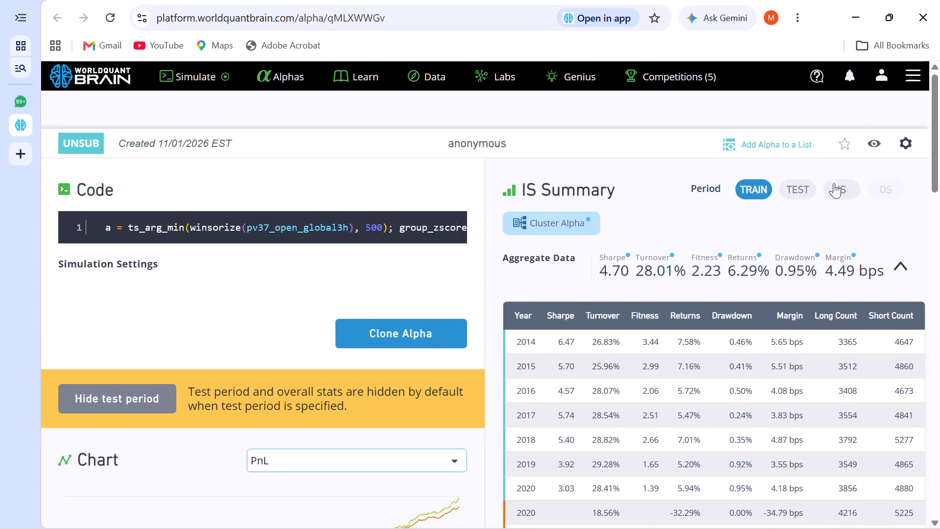
{"action": "left_click", "coordinate": [837, 187]}
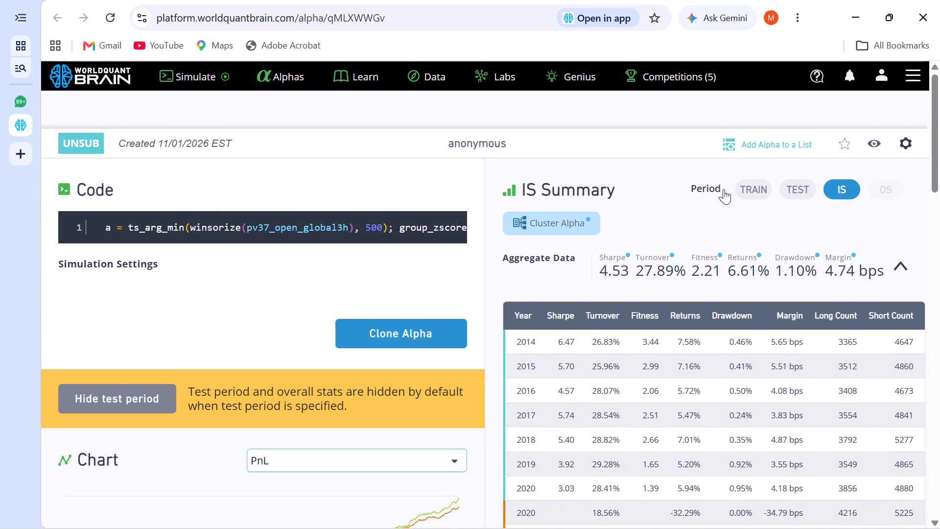
{"action": "left_click", "coordinate": [743, 189]}
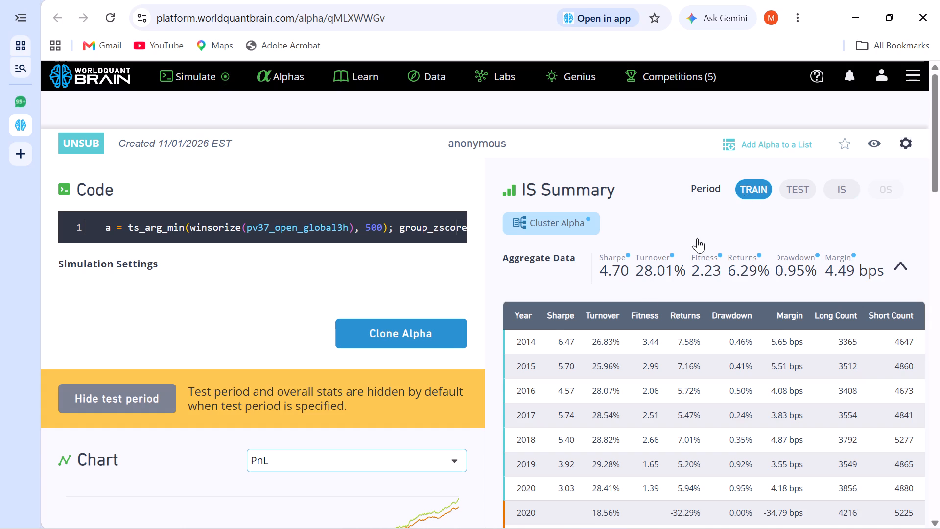
{"action": "scroll", "coordinate": [254, 294], "scroll_direction": "down", "scroll_amount": 6}
{"action": "scroll", "coordinate": [299, 296], "scroll_direction": "up", "scroll_amount": 6}
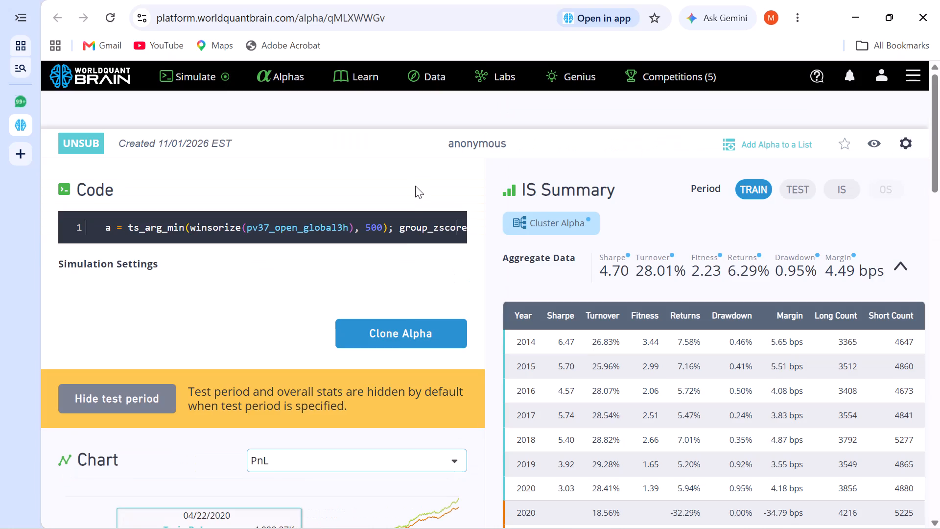
Clone alpha qMLXWWGv and run a full simulation with the test period at 0 years and truncation at 0.0008.
{"action": "left_click", "coordinate": [394, 333]}
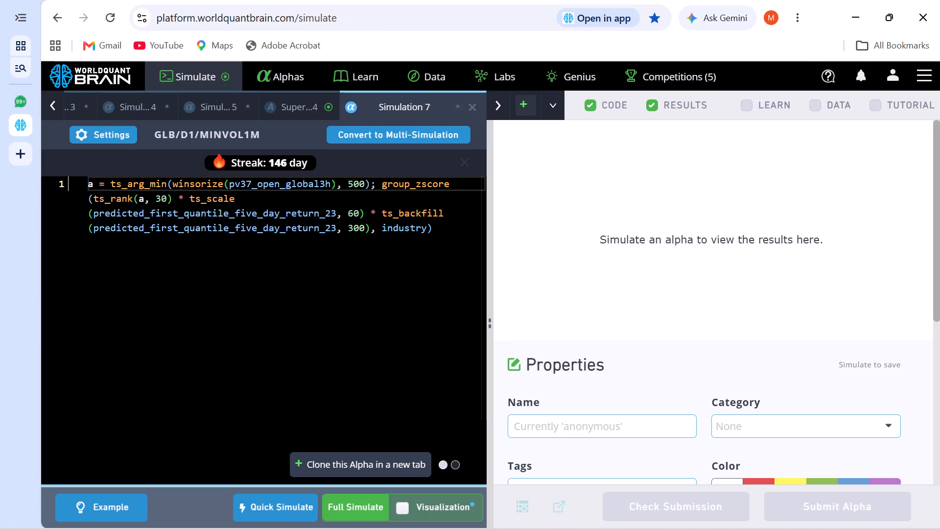
{"action": "left_click", "coordinate": [119, 132]}
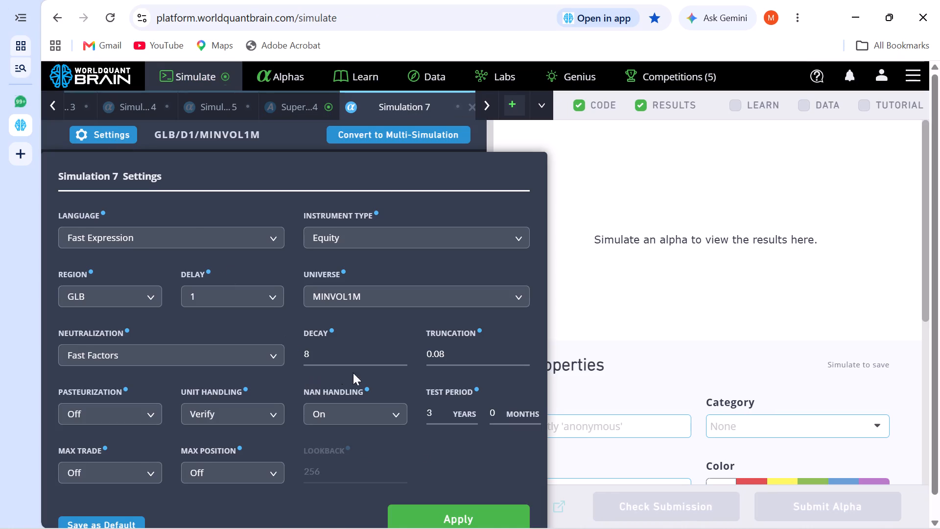
{"action": "left_click", "coordinate": [454, 413]}
{"action": "left_click", "coordinate": [453, 411]}
{"action": "key", "text": "BackSpace"}
{"action": "left_click", "coordinate": [442, 408]}
{"action": "key", "text": "BackSpace"}
{"action": "key", "text": "0"}
{"action": "left_click", "coordinate": [440, 352]}
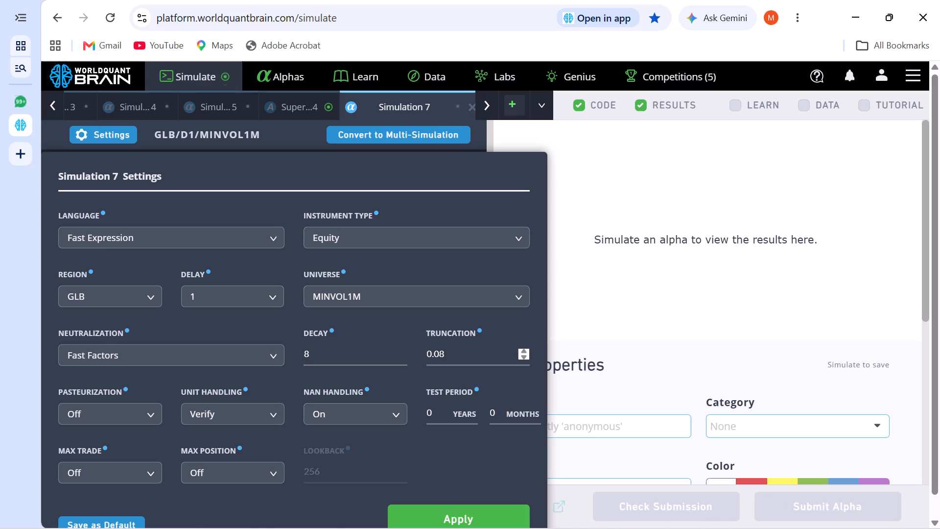
{"action": "type", "text": "00"}
{"action": "left_click", "coordinate": [423, 514]}
{"action": "left_click", "coordinate": [368, 508]}
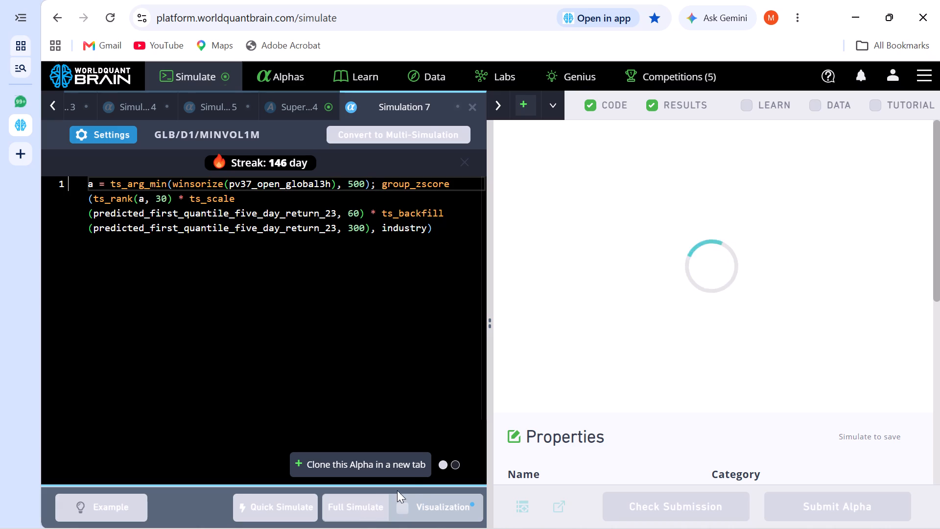
Check Super Simulation 4 for EUR/D1/TOP2500 and return to Simulation 7 to view its progress.
{"action": "left_click", "coordinate": [303, 102]}
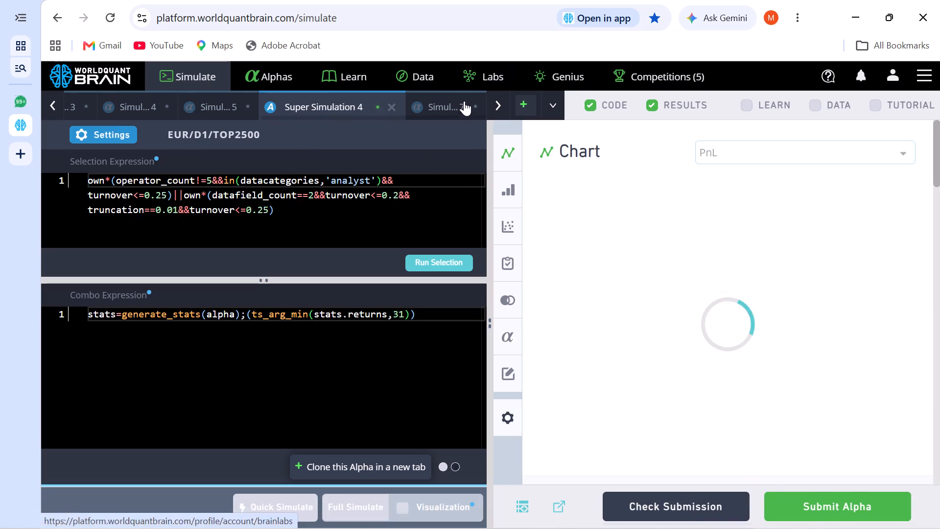
{"action": "left_click", "coordinate": [463, 105]}
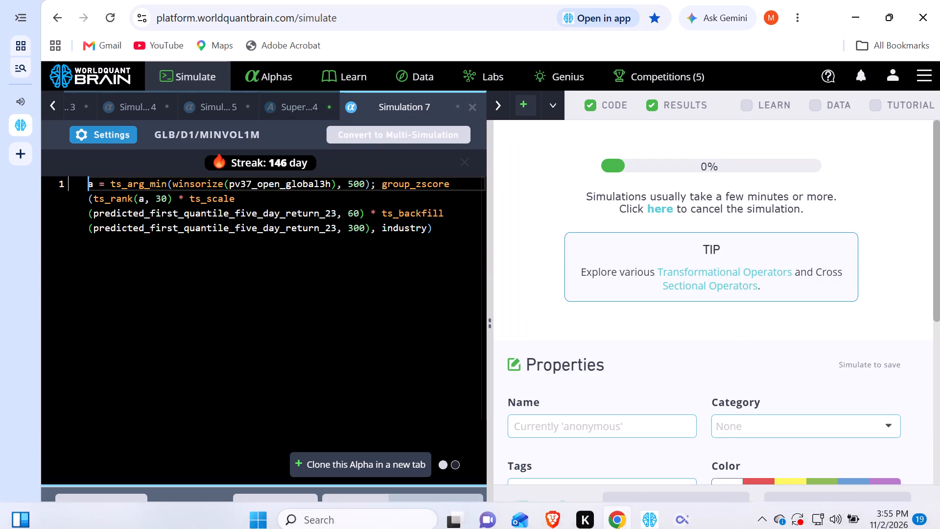
Switch to the WorldQuant BRAIN app and review the IND SuperAlpha's component alphas and properties.
{"action": "left_click", "coordinate": [648, 514]}
{"action": "scroll", "coordinate": [819, 305], "scroll_direction": "down", "scroll_amount": 5}
{"action": "scroll", "coordinate": [810, 378], "scroll_direction": "down", "scroll_amount": 3}
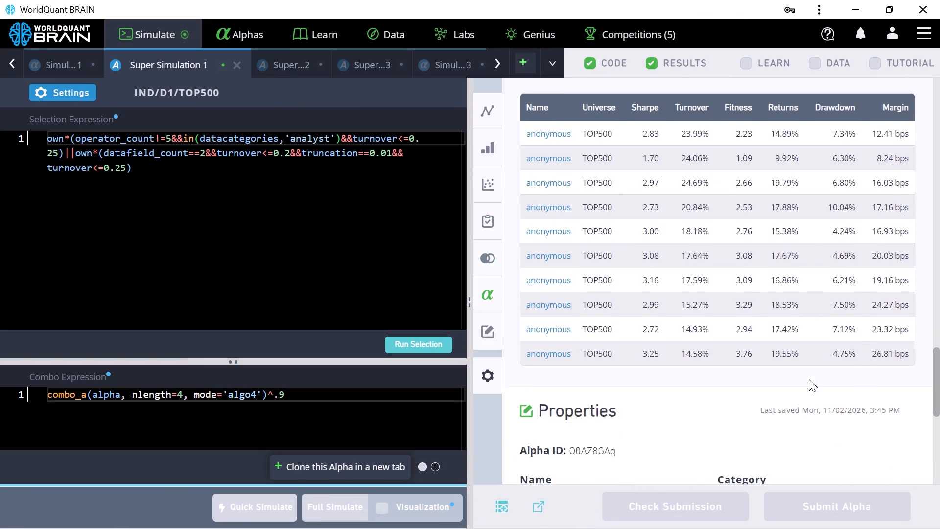
{"action": "scroll", "coordinate": [809, 379], "scroll_direction": "down", "scroll_amount": 9}
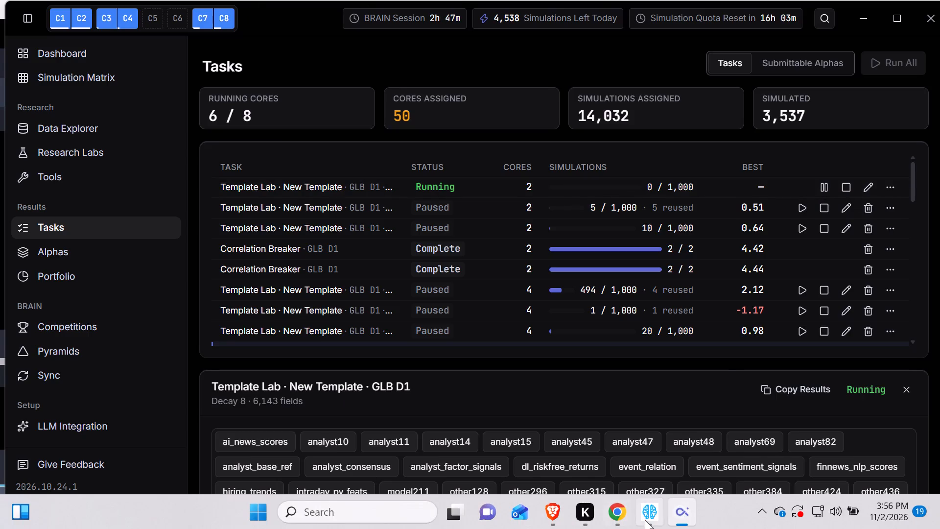
Switch back to the WorldQuant BRAIN app and check the IND SuperAlpha's IS Testing Status.
{"action": "left_click", "coordinate": [645, 520]}
{"action": "left_click", "coordinate": [649, 520]}
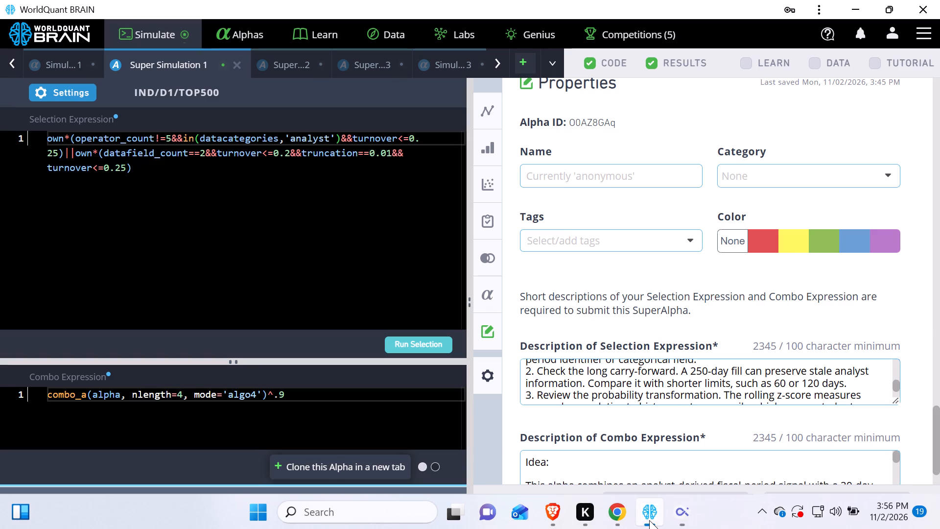
{"action": "scroll", "coordinate": [720, 290], "scroll_direction": "up", "scroll_amount": 4}
{"action": "scroll", "coordinate": [939, 263], "scroll_direction": "up", "scroll_amount": 10}
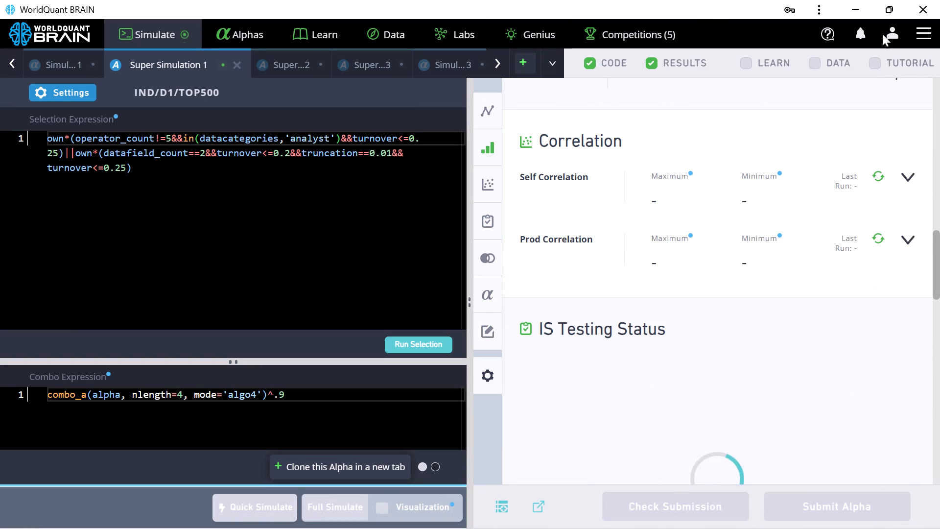
Open the profile's Achievements page and look through the completed and remaining achievements.
{"action": "left_click", "coordinate": [896, 34]}
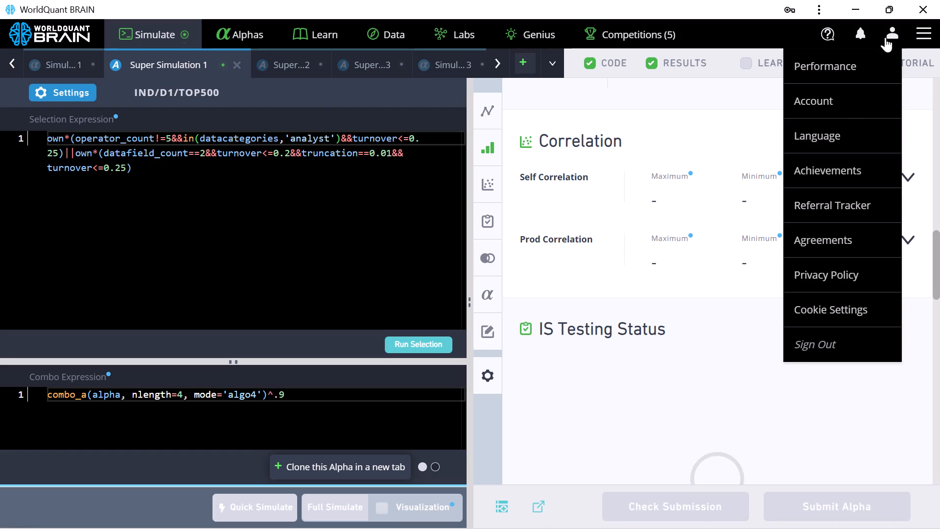
{"action": "left_click", "coordinate": [838, 161]}
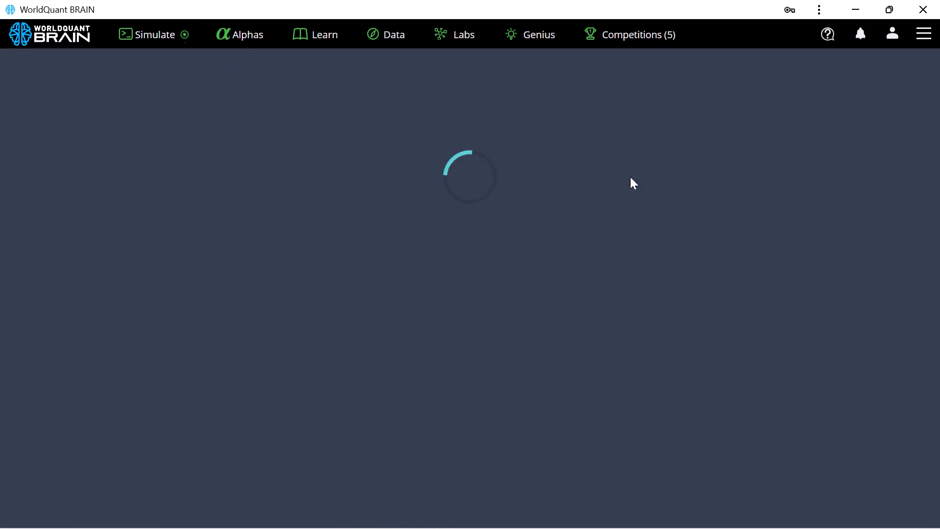
{"action": "scroll", "coordinate": [502, 290], "scroll_direction": "down", "scroll_amount": 6}
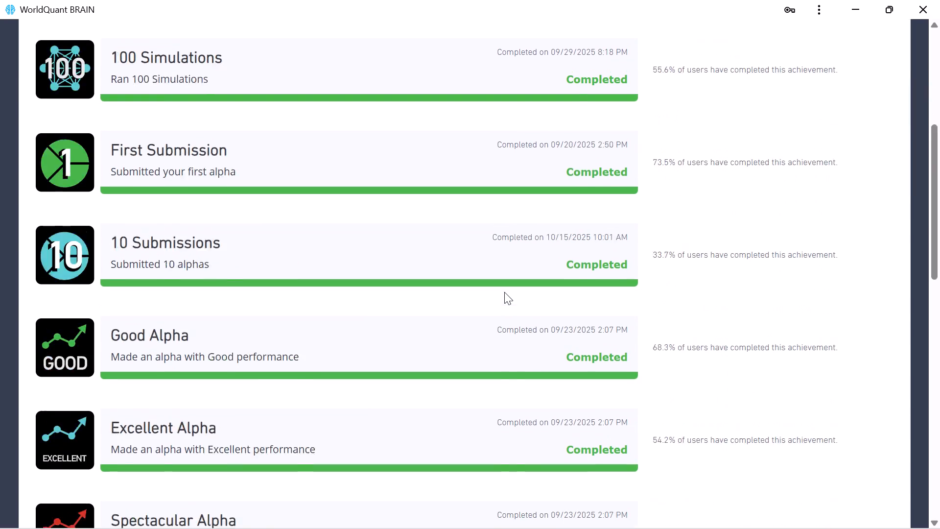
{"action": "scroll", "coordinate": [504, 292], "scroll_direction": "down", "scroll_amount": 2}
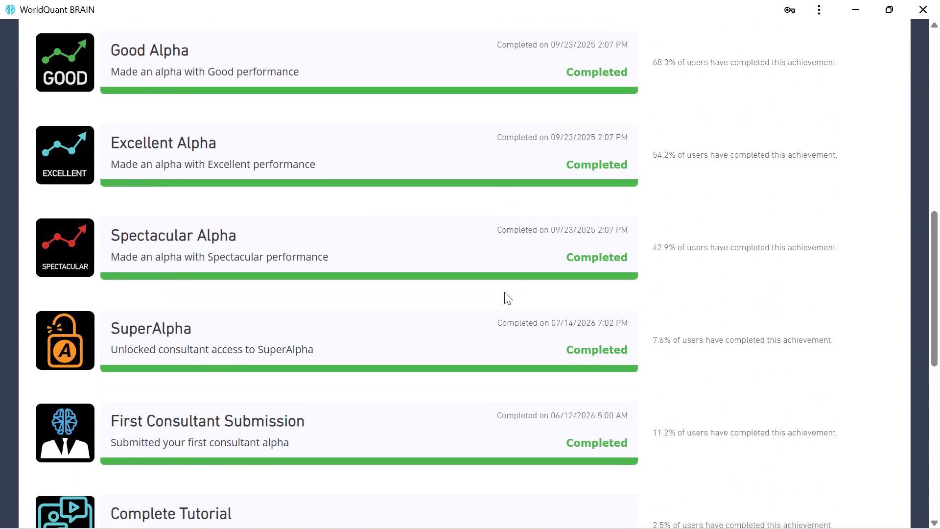
{"action": "scroll", "coordinate": [504, 292], "scroll_direction": "down", "scroll_amount": 2}
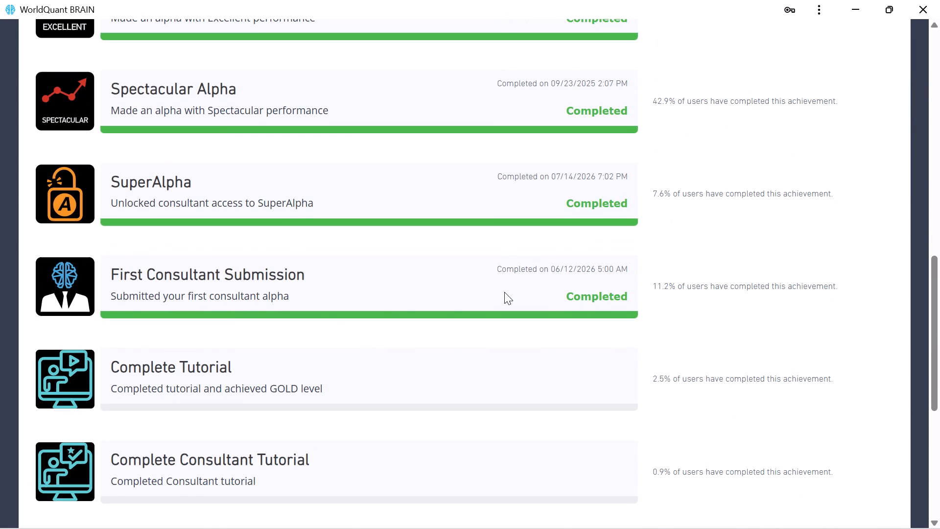
Look through the rest of the achievements list, down to First SPC Prompt Submission, and return to its beginning.
{"action": "scroll", "coordinate": [504, 292], "scroll_direction": "down", "scroll_amount": 2}
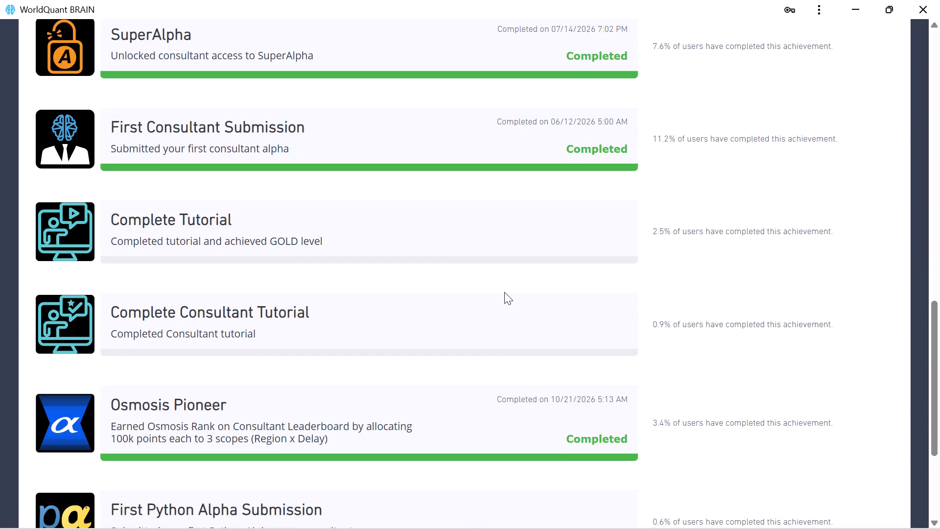
{"action": "scroll", "coordinate": [504, 292], "scroll_direction": "down", "scroll_amount": 4}
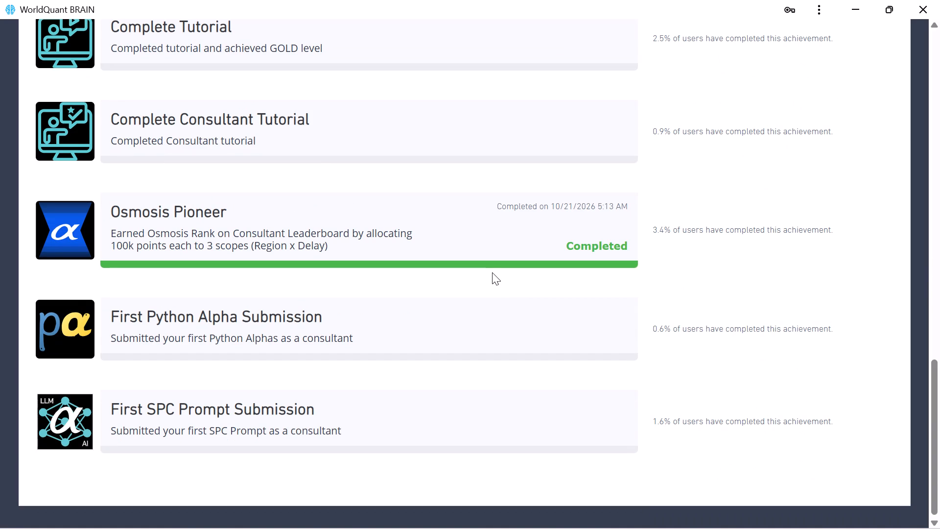
{"action": "scroll", "coordinate": [720, 290], "scroll_direction": "up", "scroll_amount": 4}
{"action": "scroll", "coordinate": [724, 186], "scroll_direction": "up", "scroll_amount": 4}
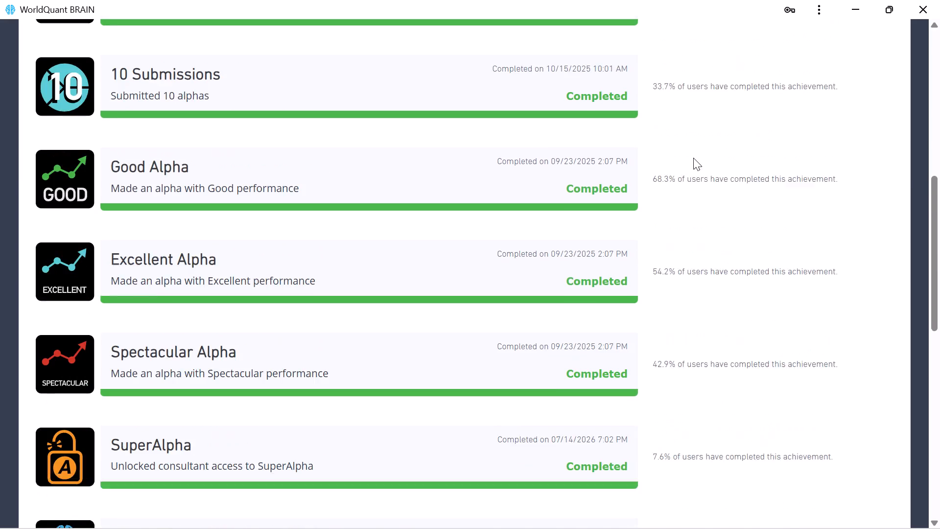
{"action": "scroll", "coordinate": [693, 158], "scroll_direction": "up", "scroll_amount": 12}
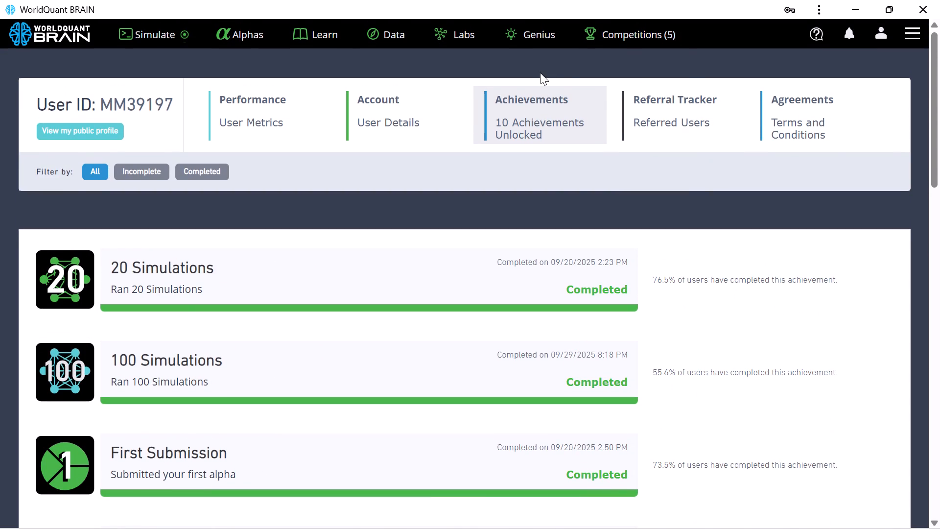
Open the Consultant Leaderboard and view the consultant's own row.
{"action": "left_click", "coordinate": [638, 84]}
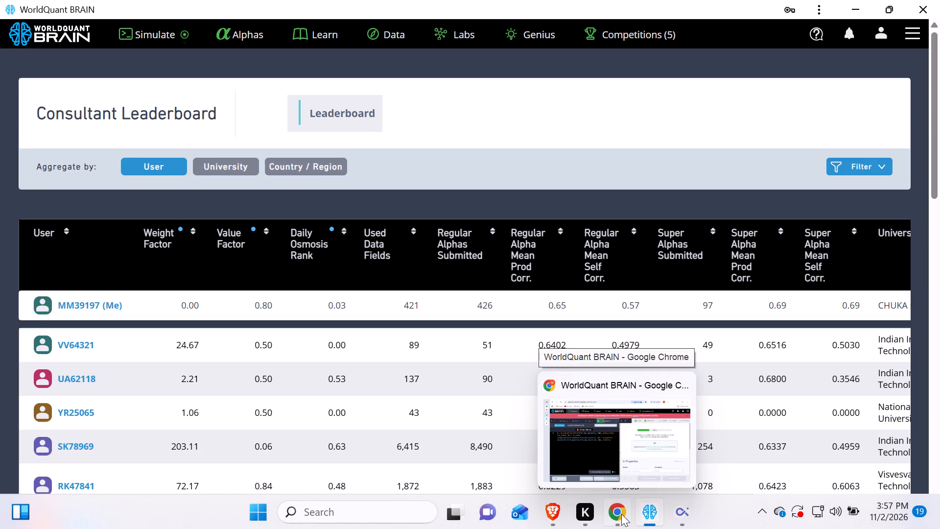
Return to the Simulate page and review Super Simulation 1's IS Summary, Selected Alphas, Properties and IS Testing Status.
{"action": "left_click", "coordinate": [171, 34]}
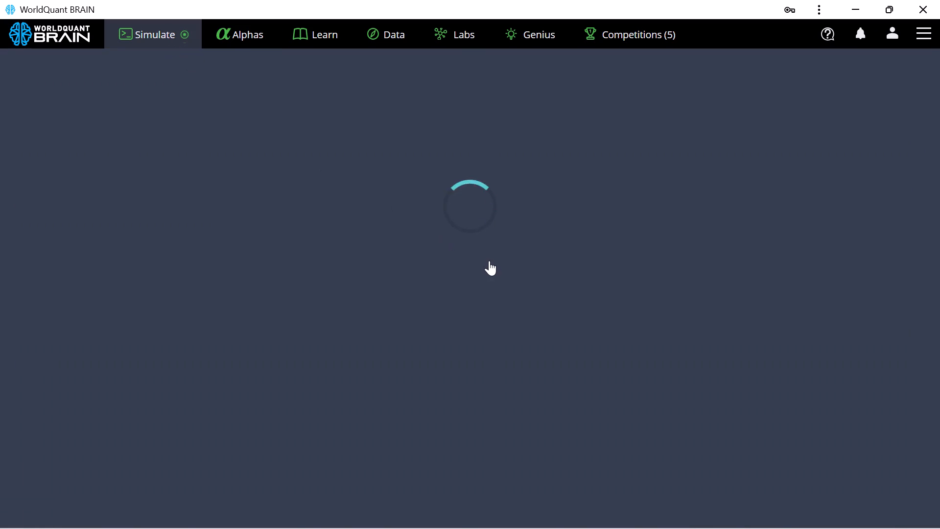
{"action": "scroll", "coordinate": [877, 322], "scroll_direction": "down", "scroll_amount": 4}
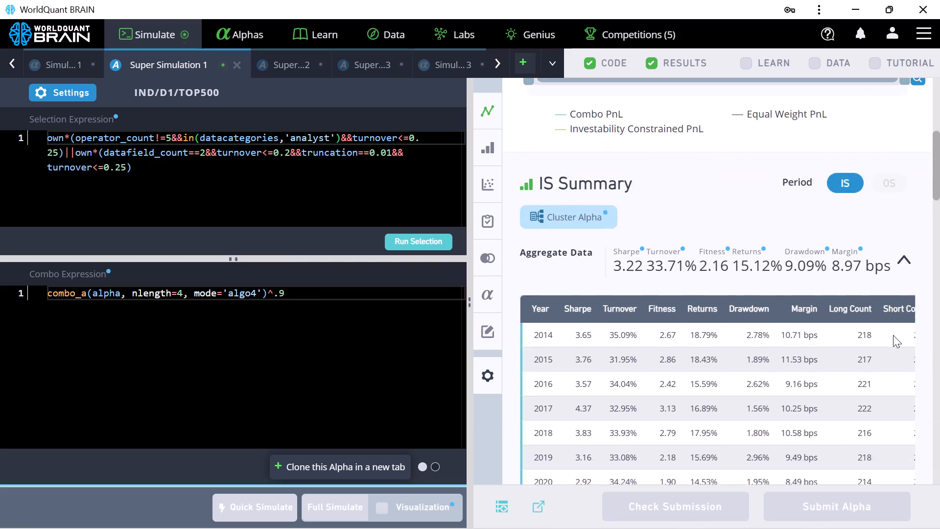
{"action": "scroll", "coordinate": [893, 335], "scroll_direction": "down", "scroll_amount": 20}
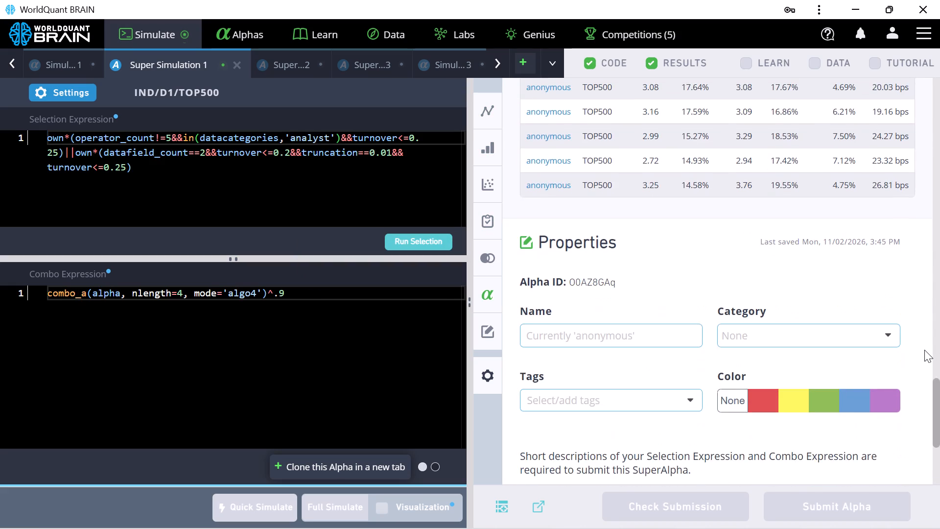
{"action": "scroll", "coordinate": [924, 350], "scroll_direction": "up", "scroll_amount": 7}
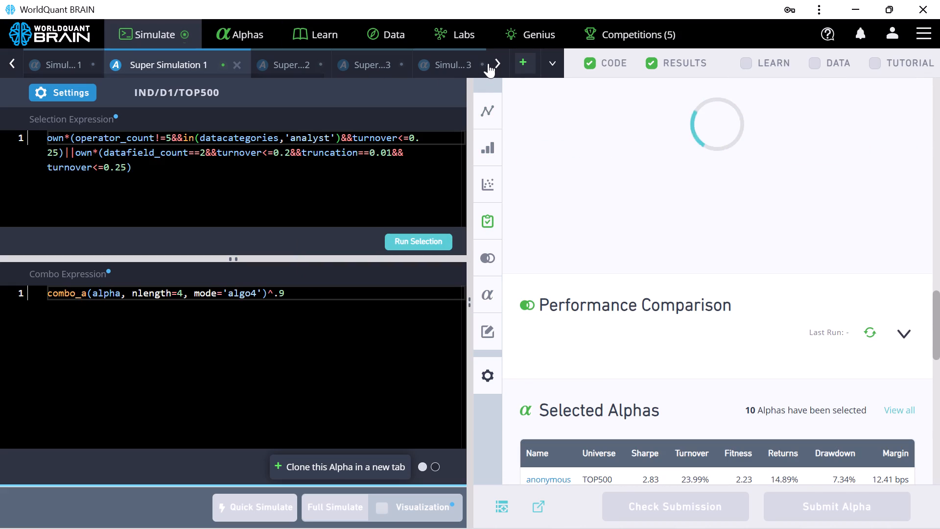
Check the other open simulations, viewing Super Simulation 3 and Simulation 3.
{"action": "left_click", "coordinate": [497, 60]}
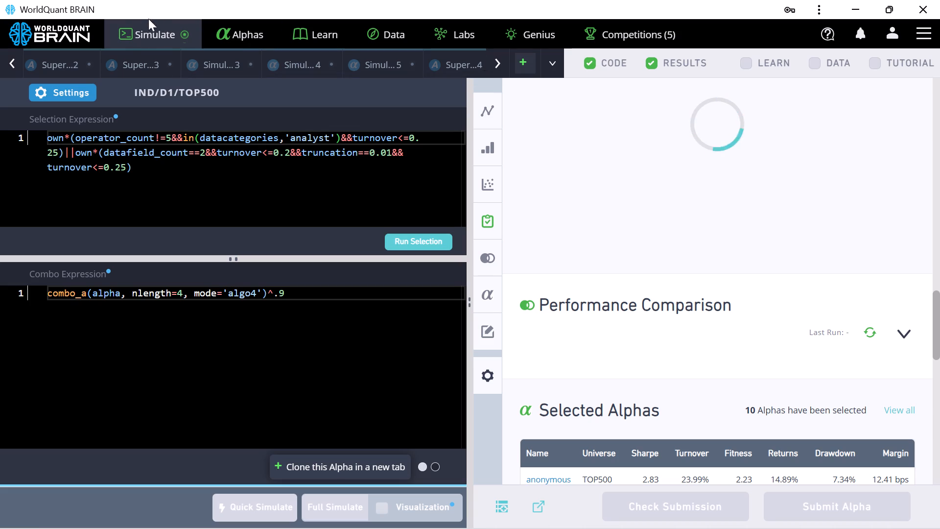
{"action": "left_click", "coordinate": [13, 62]}
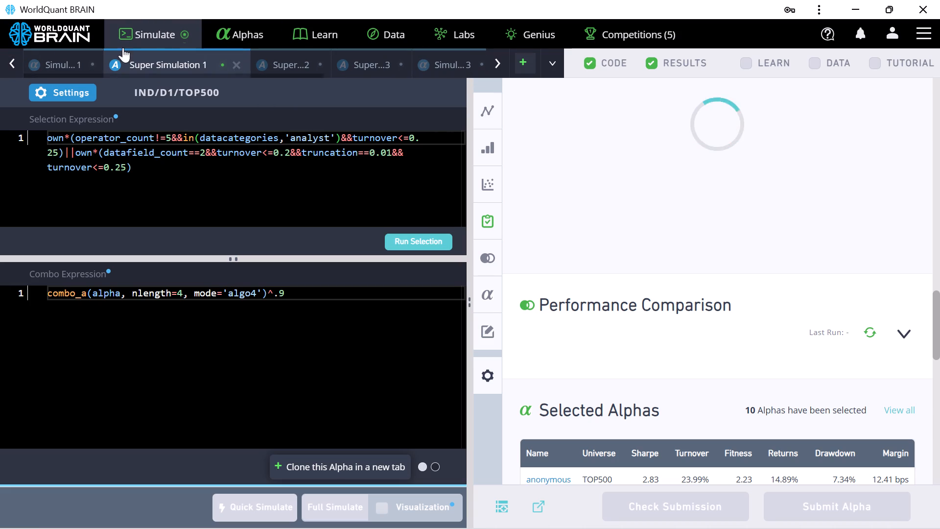
{"action": "left_click", "coordinate": [297, 64]}
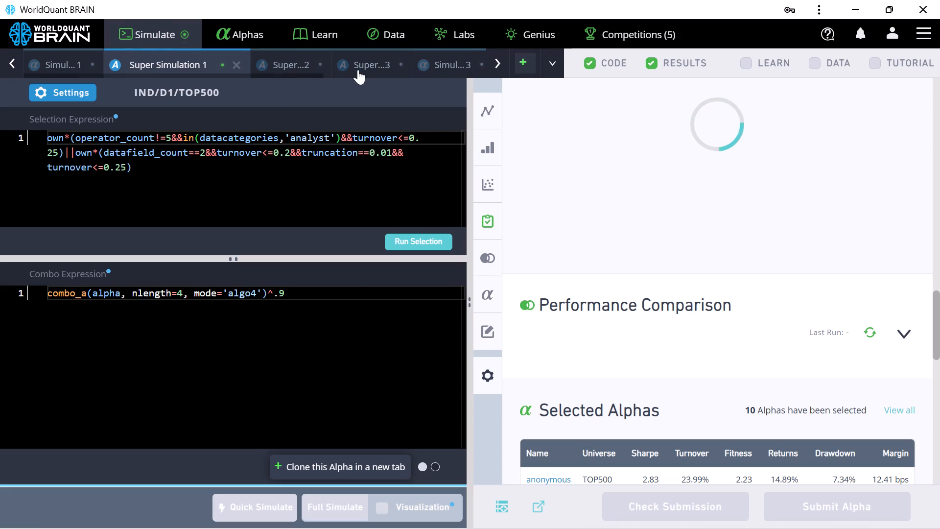
{"action": "left_click", "coordinate": [366, 65]}
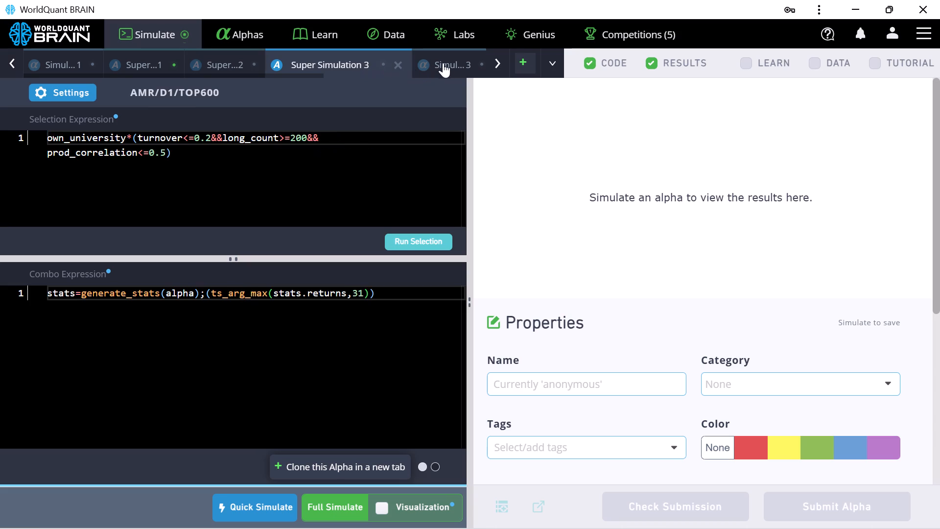
{"action": "left_click", "coordinate": [447, 61]}
Open Super Simulation 4 (EUR/D1/TOP2500) and review its IS Testing Status and Selected Alphas.
{"action": "left_click", "coordinate": [488, 59]}
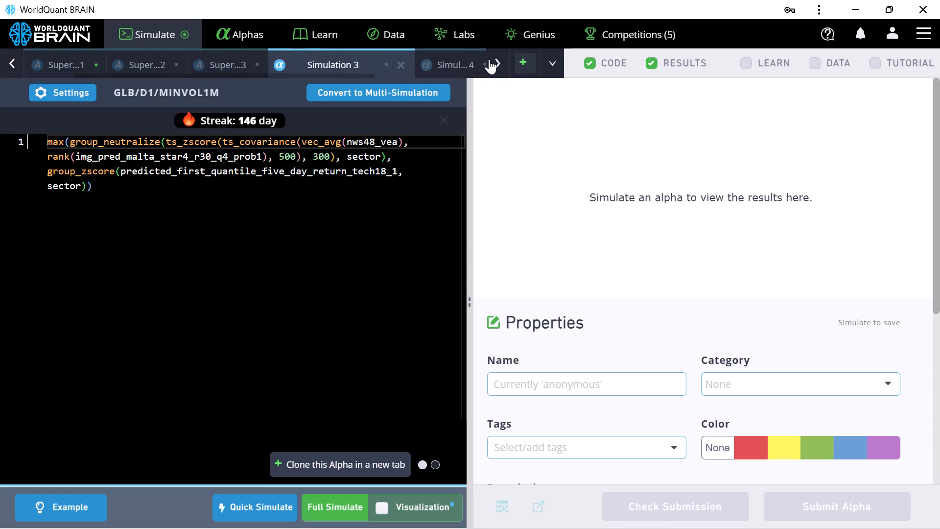
{"action": "left_click", "coordinate": [466, 62]}
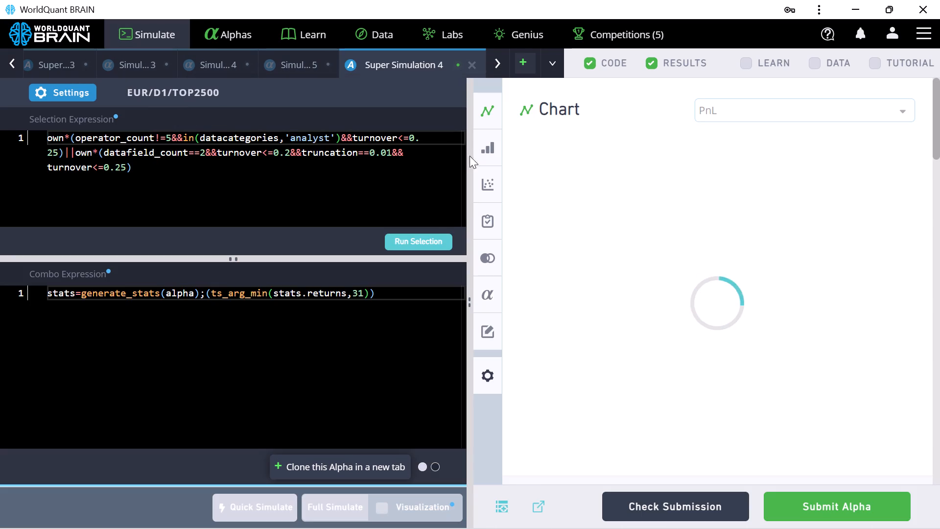
{"action": "scroll", "coordinate": [736, 174], "scroll_direction": "down", "scroll_amount": 13}
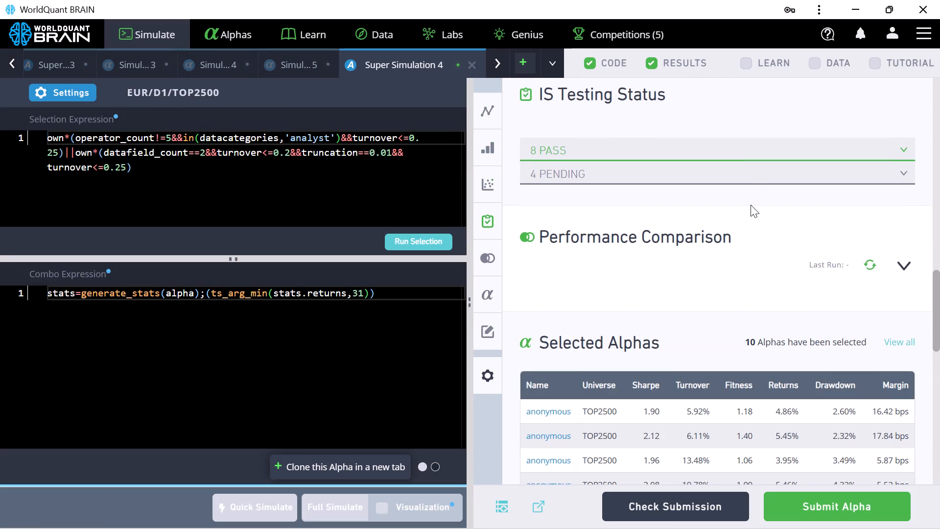
{"action": "scroll", "coordinate": [751, 205], "scroll_direction": "up", "scroll_amount": 1}
{"action": "scroll", "coordinate": [751, 205], "scroll_direction": "down", "scroll_amount": 11}
{"action": "scroll", "coordinate": [748, 205], "scroll_direction": "up", "scroll_amount": 4}
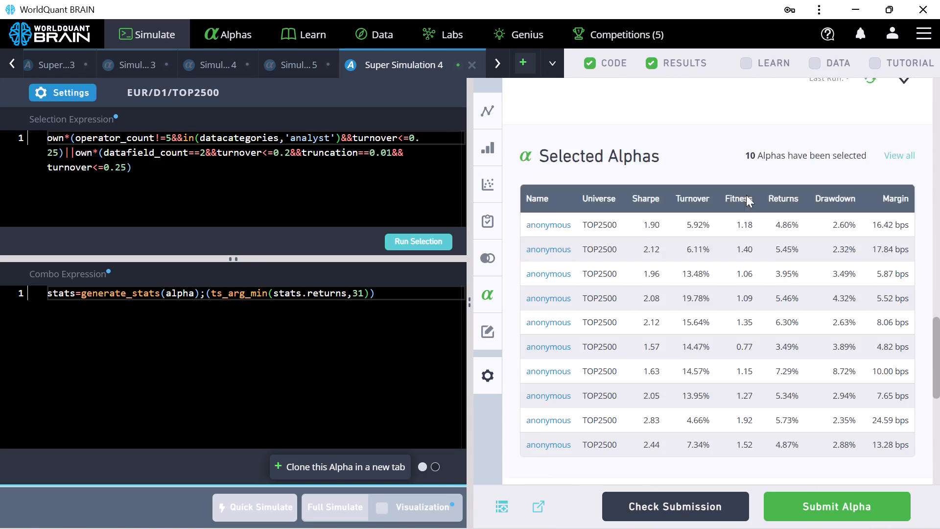
{"action": "scroll", "coordinate": [746, 195], "scroll_direction": "up", "scroll_amount": 20}
{"action": "scroll", "coordinate": [750, 187], "scroll_direction": "up", "scroll_amount": 5}
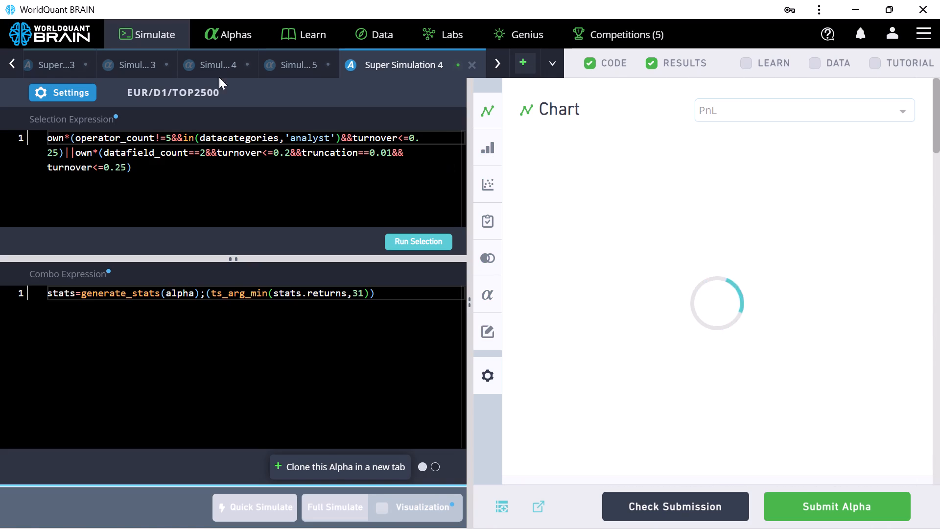
Go back to Super Simulation 1 (IND/D1/TOP500) and check its PnL chart and IS Testing Status.
{"action": "left_click", "coordinate": [13, 61]}
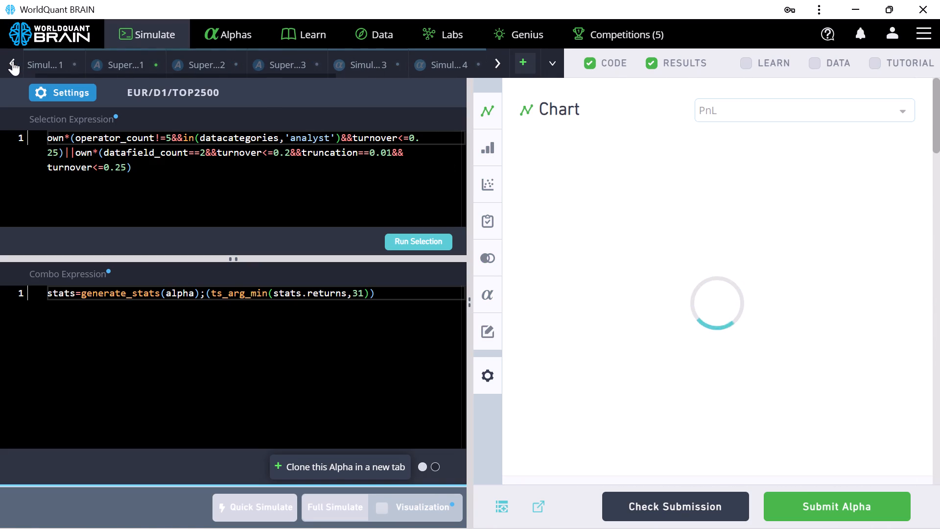
{"action": "left_click", "coordinate": [145, 63]}
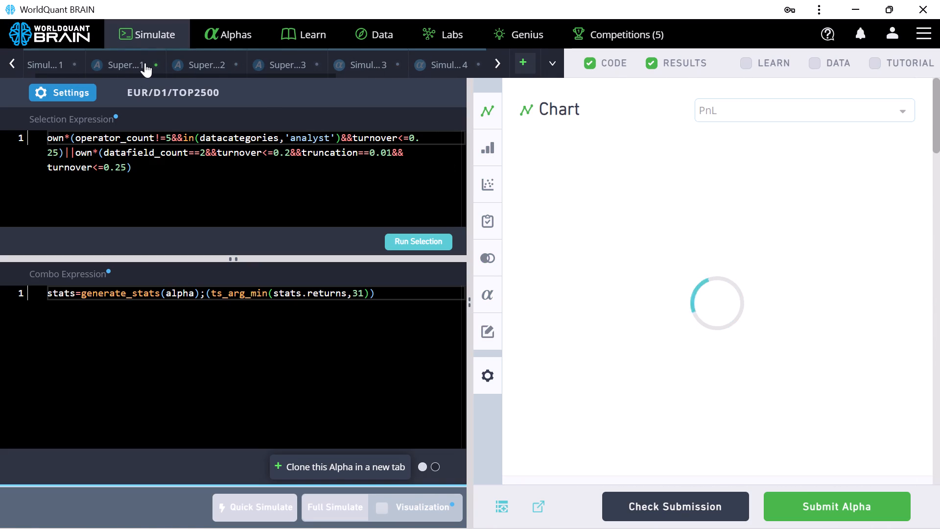
{"action": "scroll", "coordinate": [740, 235], "scroll_direction": "down", "scroll_amount": 1}
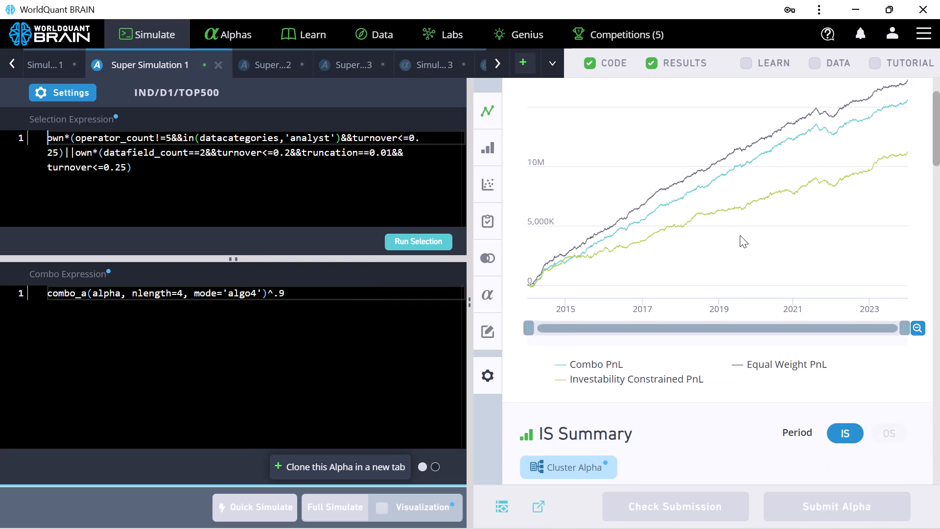
{"action": "scroll", "coordinate": [740, 235], "scroll_direction": "down", "scroll_amount": 11}
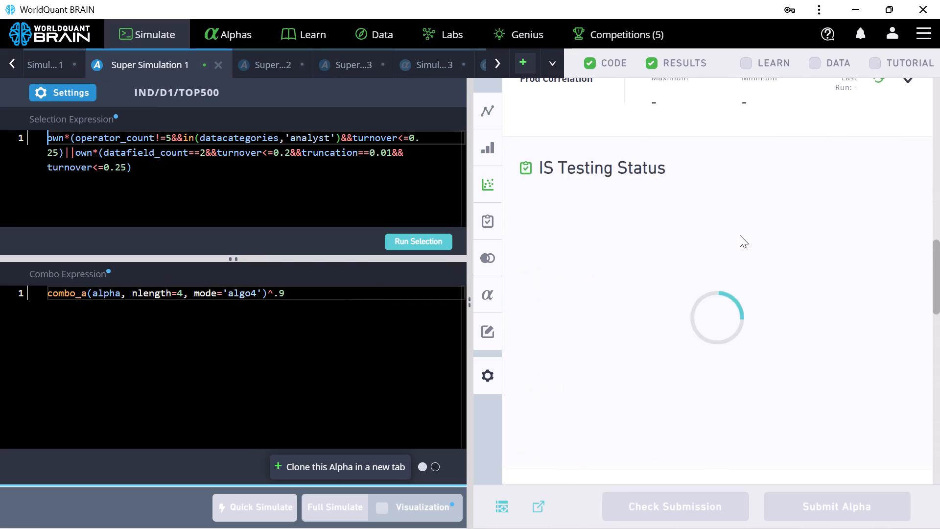
{"action": "scroll", "coordinate": [740, 236], "scroll_direction": "down", "scroll_amount": 6}
{"action": "scroll", "coordinate": [740, 237], "scroll_direction": "up", "scroll_amount": 5}
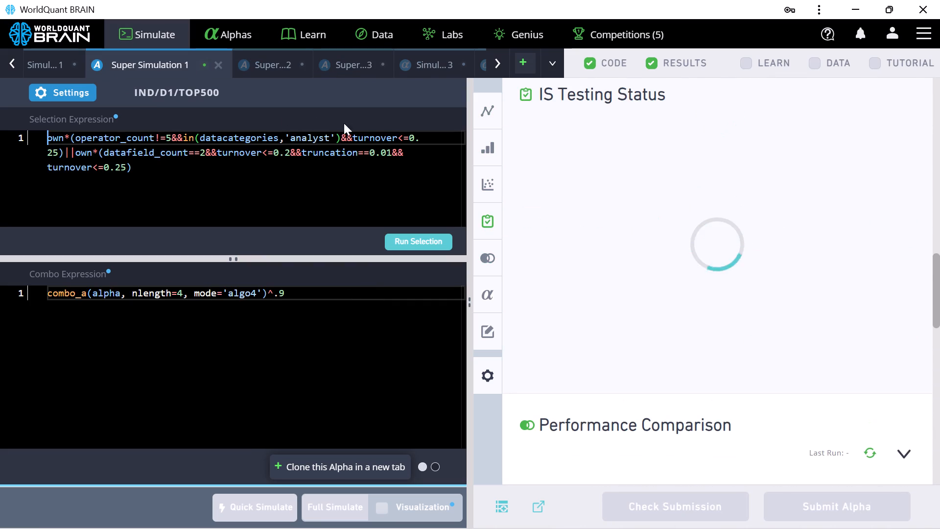
View Super Simulation 1's simulation settings and close them without changes.
{"action": "left_click", "coordinate": [60, 90]}
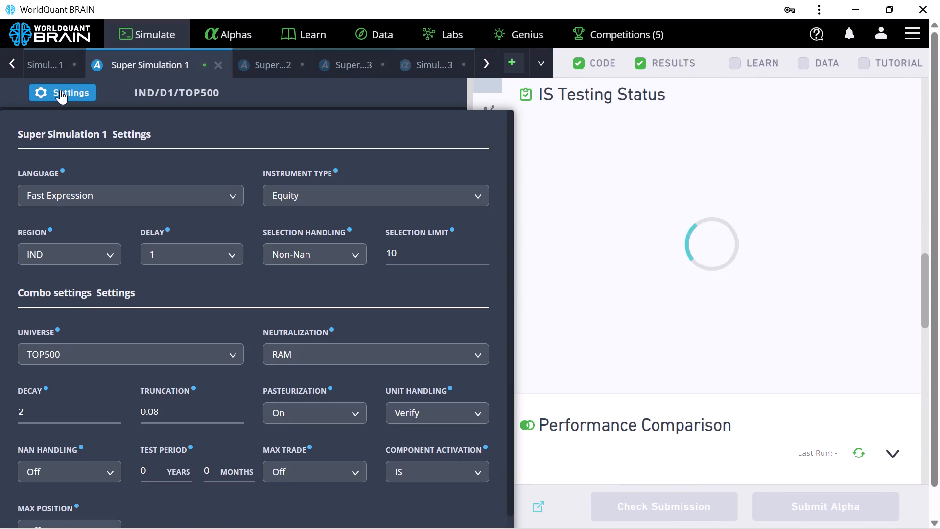
{"action": "left_click", "coordinate": [60, 90]}
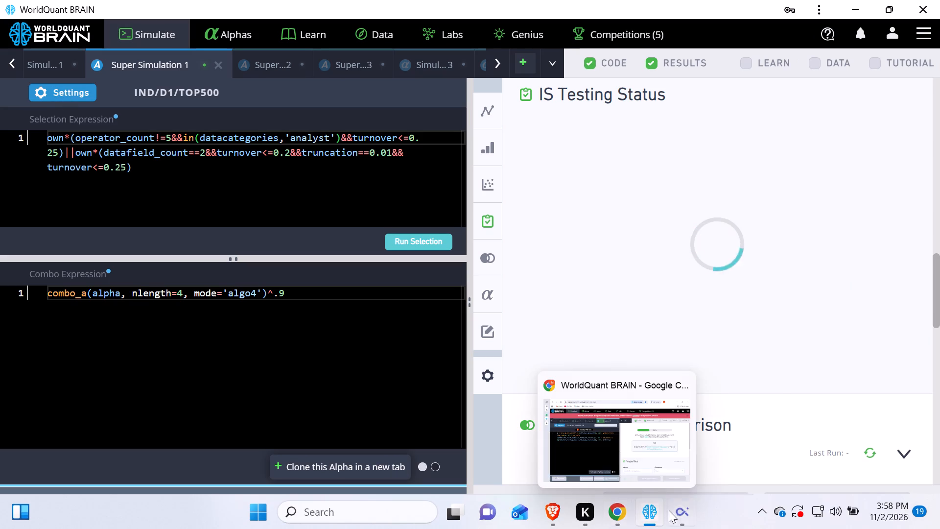
Switch to BRAIN in Google Chrome, check Simulation 7's progress and dismiss the service-difficulties banner.
{"action": "left_click", "coordinate": [624, 519]}
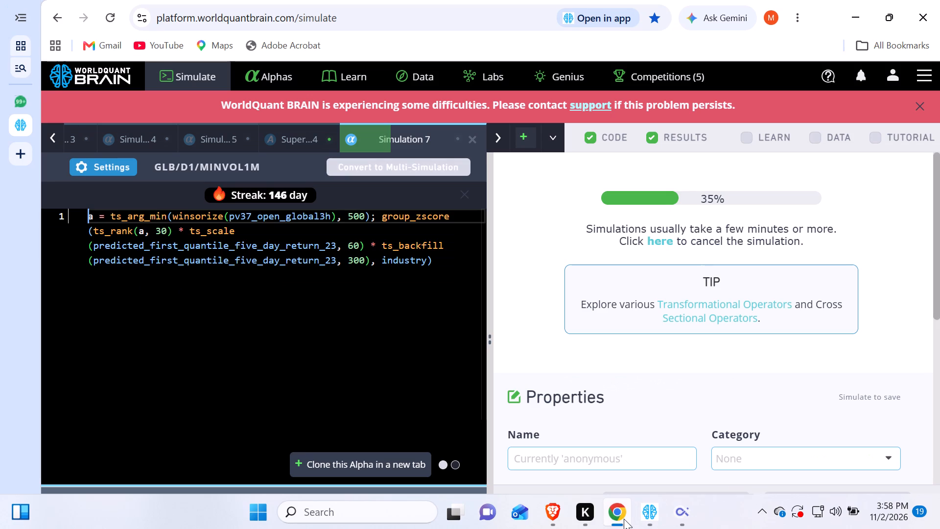
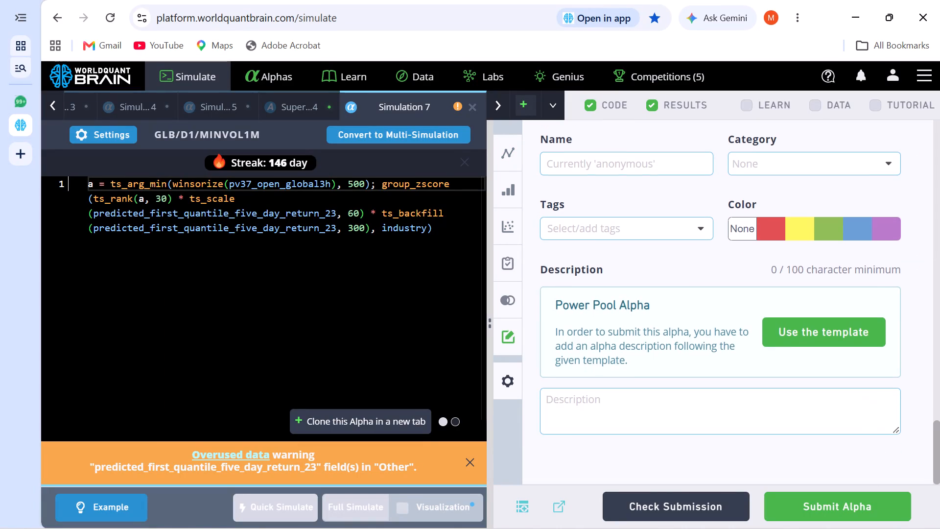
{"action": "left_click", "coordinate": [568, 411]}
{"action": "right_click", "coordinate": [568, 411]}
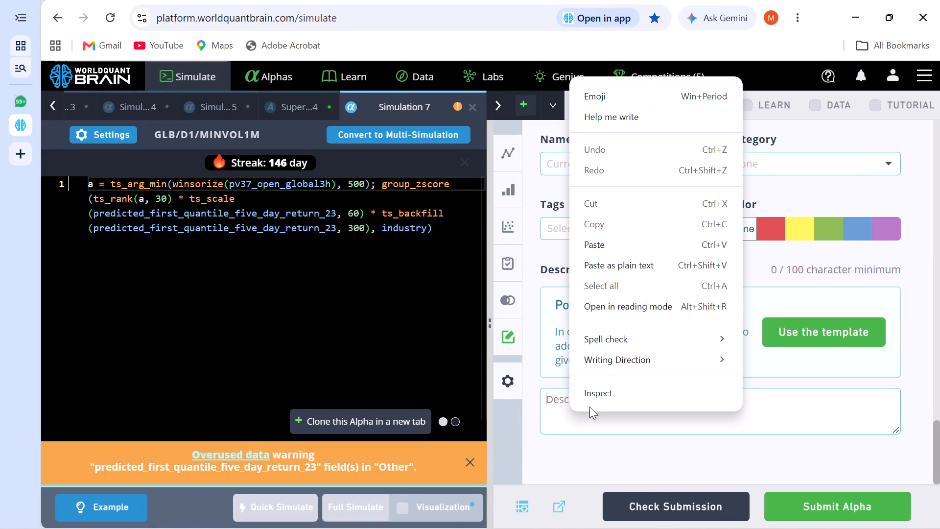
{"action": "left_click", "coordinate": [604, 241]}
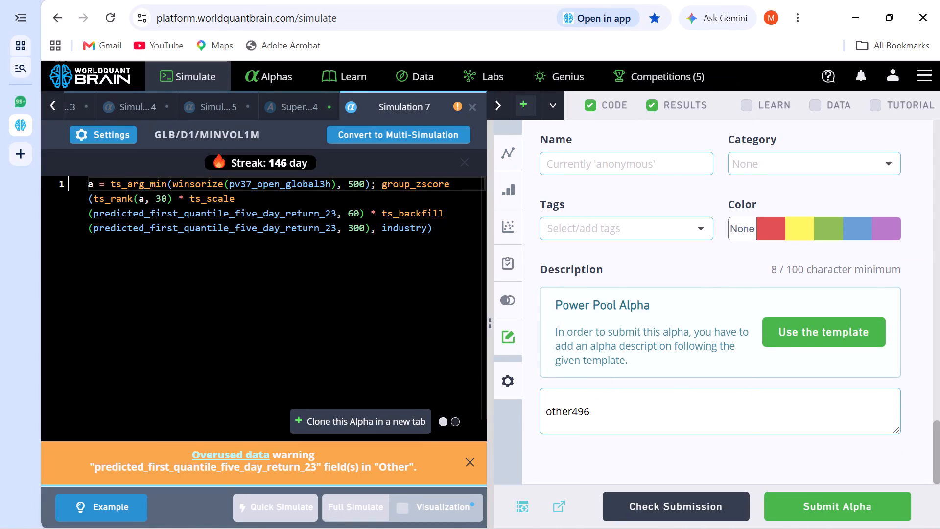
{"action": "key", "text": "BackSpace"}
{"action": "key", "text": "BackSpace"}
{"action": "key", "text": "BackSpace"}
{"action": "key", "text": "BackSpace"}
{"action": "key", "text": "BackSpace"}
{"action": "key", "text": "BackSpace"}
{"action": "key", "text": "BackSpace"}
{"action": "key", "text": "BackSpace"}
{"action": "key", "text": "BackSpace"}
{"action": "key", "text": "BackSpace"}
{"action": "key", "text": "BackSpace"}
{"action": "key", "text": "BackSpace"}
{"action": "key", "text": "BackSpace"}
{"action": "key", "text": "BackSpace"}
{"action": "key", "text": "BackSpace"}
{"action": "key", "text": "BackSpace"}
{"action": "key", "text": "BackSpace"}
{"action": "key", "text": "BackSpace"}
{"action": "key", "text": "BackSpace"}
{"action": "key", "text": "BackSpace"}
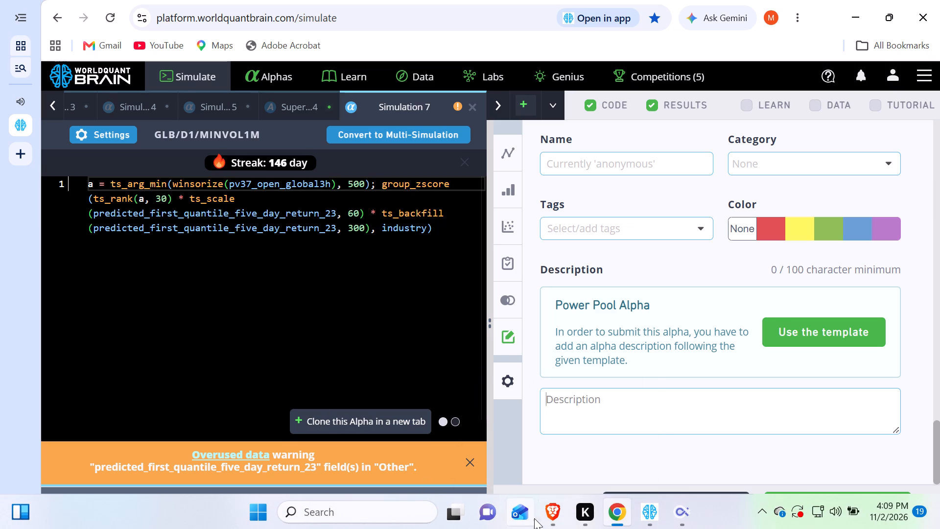
Leave the BRAIN simulation page and return to Alpha Harness.
{"action": "left_click", "coordinate": [618, 511]}
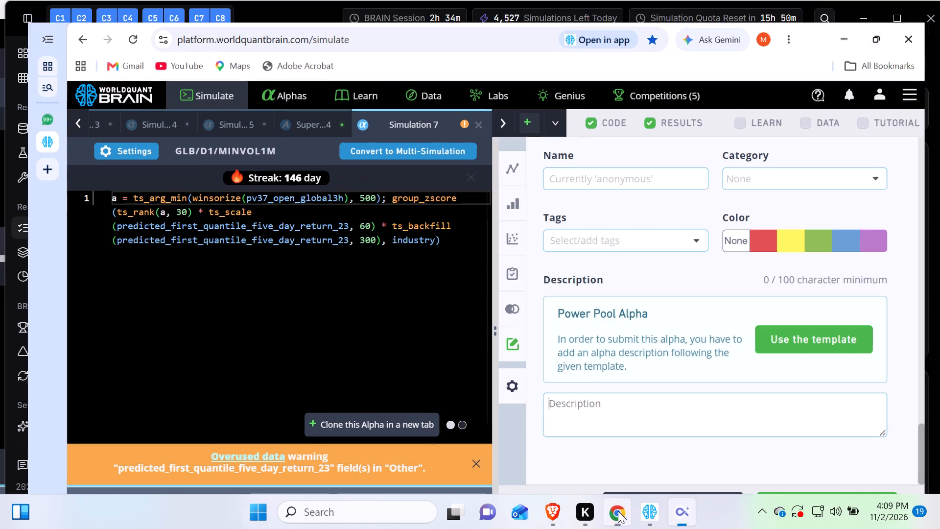
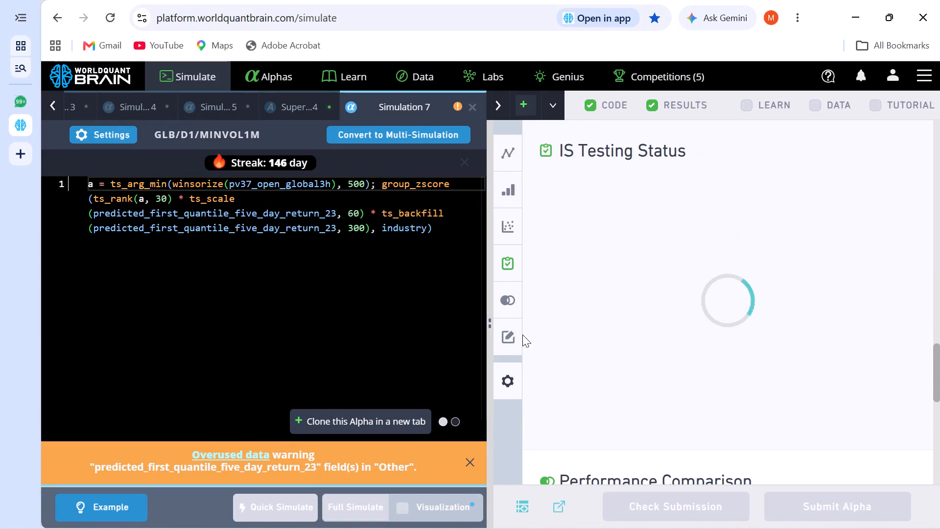
Switch to the WorldQuant BRAIN app, set Super Simulation 1's truncation to 0.00008 and run its full simulation again.
{"action": "scroll", "coordinate": [575, 298], "scroll_direction": "up", "scroll_amount": 2}
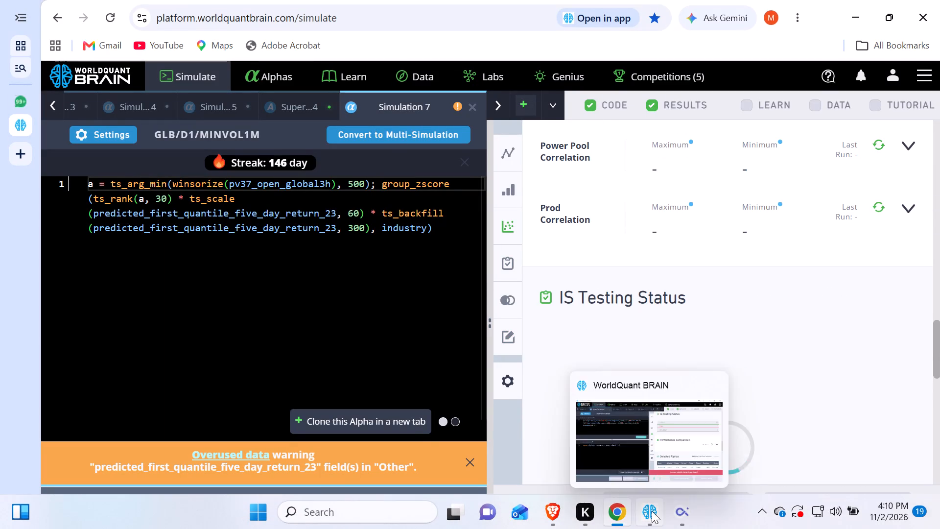
{"action": "left_click", "coordinate": [652, 511]}
{"action": "left_click", "coordinate": [664, 175]}
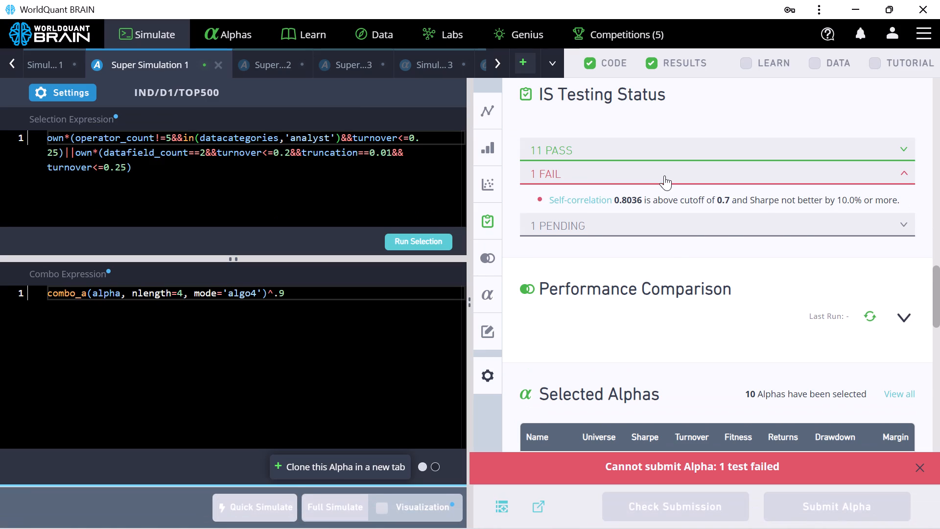
{"action": "left_click", "coordinate": [664, 175]}
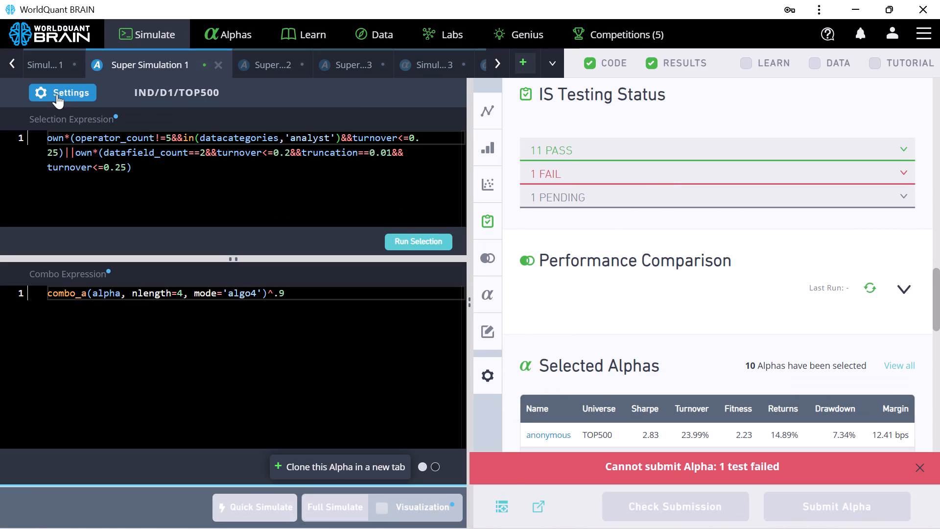
{"action": "left_click", "coordinate": [57, 94]}
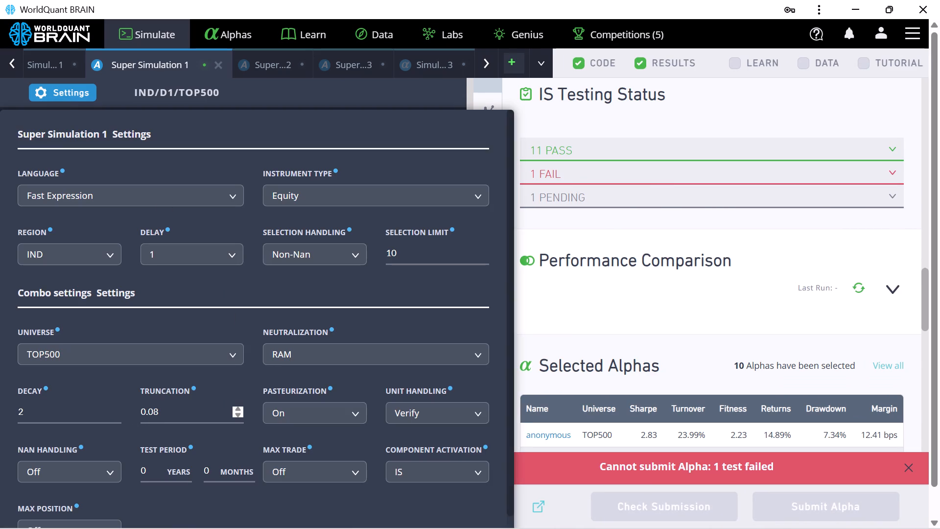
{"action": "left_click", "coordinate": [156, 411]}
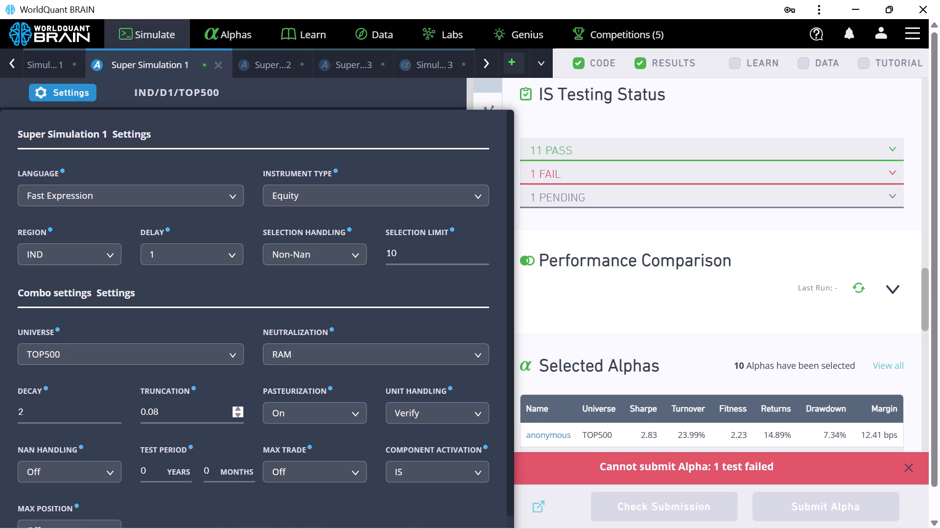
{"action": "left_click", "coordinate": [153, 414]}
{"action": "key", "text": "0"}
{"action": "key", "text": "0"}
{"action": "key", "text": "0"}
{"action": "scroll", "coordinate": [379, 294], "scroll_direction": "down", "scroll_amount": 14}
{"action": "left_click_drag", "start_coordinate": [386, 492], "coordinate": [390, 492]}
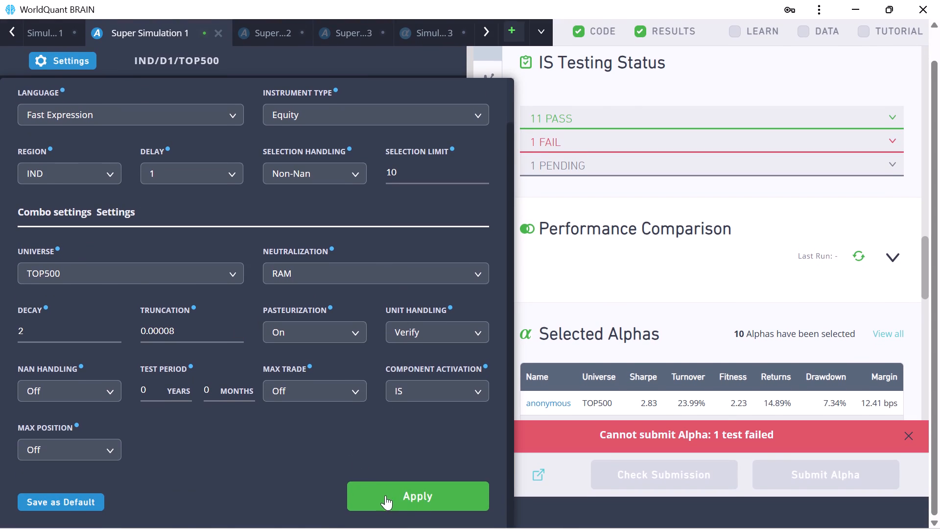
{"action": "left_click", "coordinate": [321, 504]}
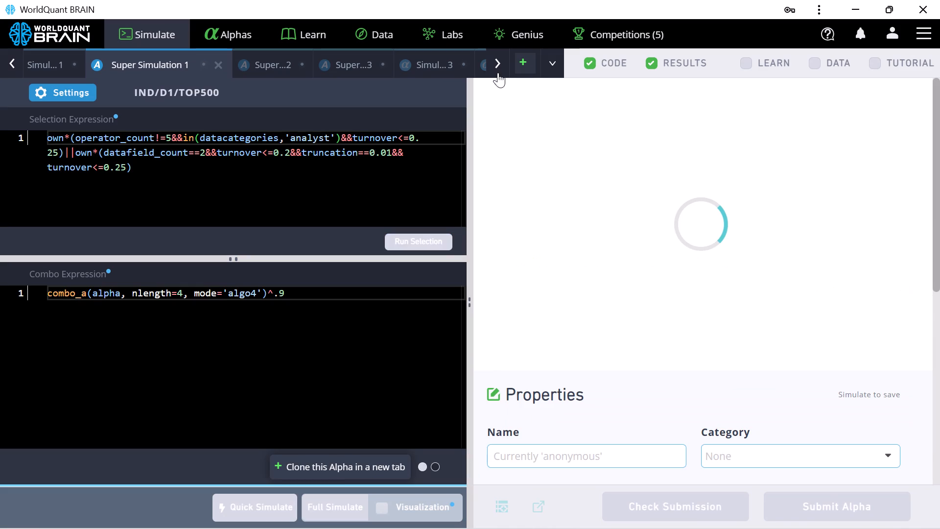
Open Super Simulation 4, the EUR/D1/TOP2500 SuperAlpha, and run its submission check.
{"action": "left_click", "coordinate": [497, 69]}
{"action": "left_click", "coordinate": [427, 61]}
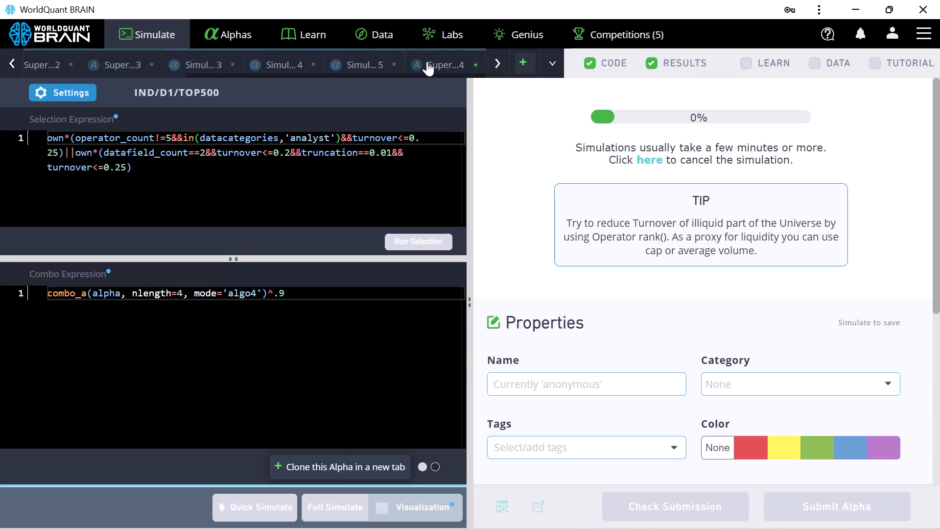
{"action": "left_click", "coordinate": [440, 63]}
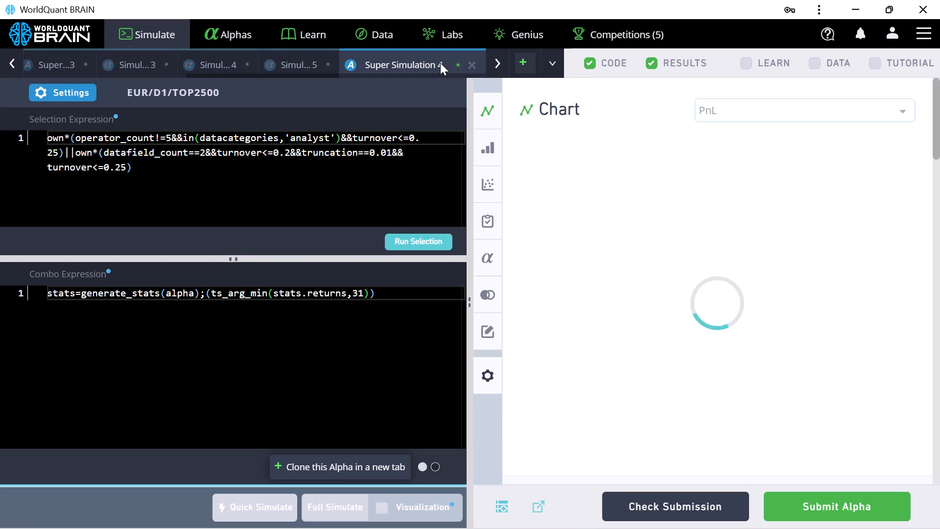
{"action": "scroll", "coordinate": [775, 252], "scroll_direction": "down", "scroll_amount": 8}
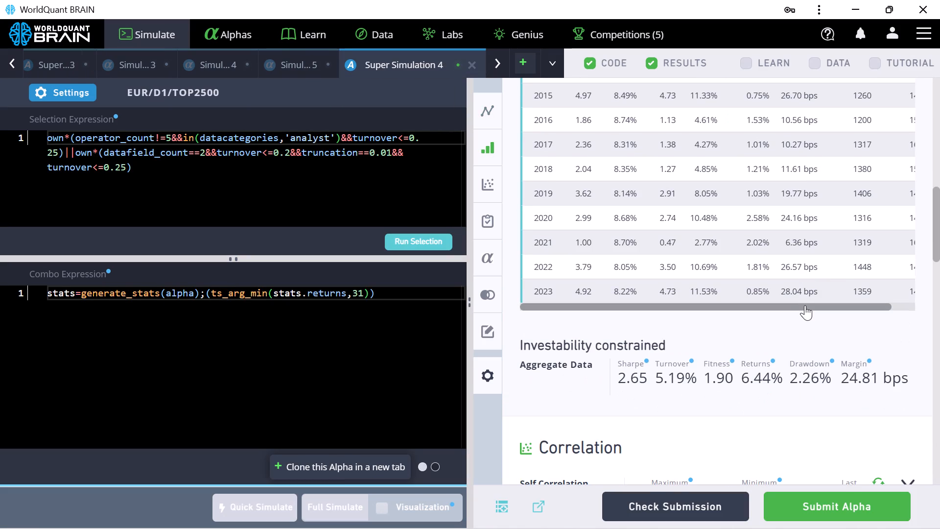
{"action": "scroll", "coordinate": [805, 305], "scroll_direction": "down", "scroll_amount": 7}
{"action": "scroll", "coordinate": [805, 305], "scroll_direction": "down", "scroll_amount": 16}
{"action": "left_click", "coordinate": [664, 498]}
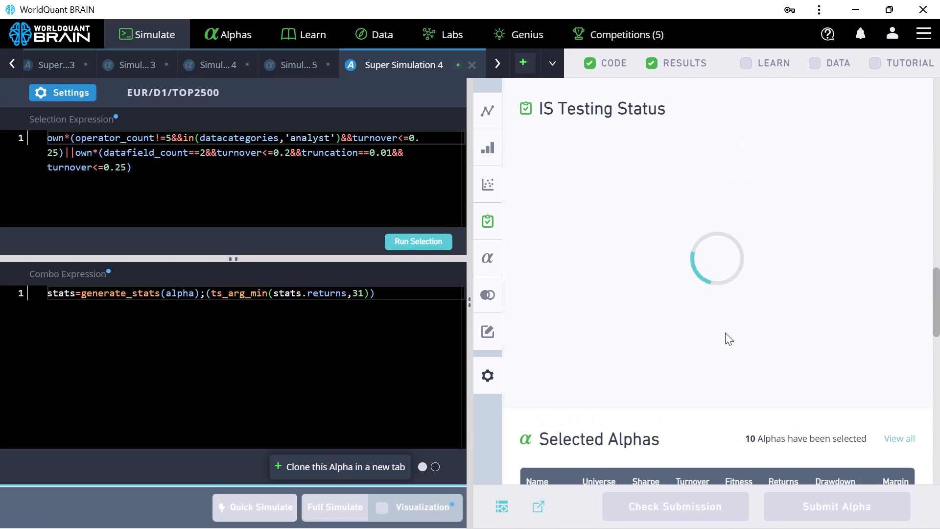
Examine Super Simulation 4's IS summary, expression descriptions, selected alphas and failed IS test.
{"action": "scroll", "coordinate": [816, 221], "scroll_direction": "up", "scroll_amount": 11}
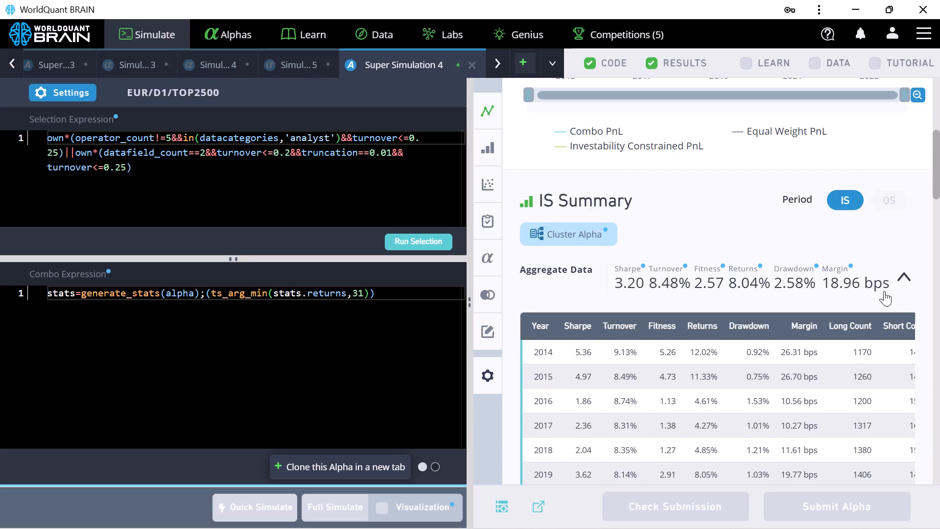
{"action": "scroll", "coordinate": [888, 295], "scroll_direction": "down", "scroll_amount": 13}
{"action": "scroll", "coordinate": [922, 300], "scroll_direction": "down", "scroll_amount": 17}
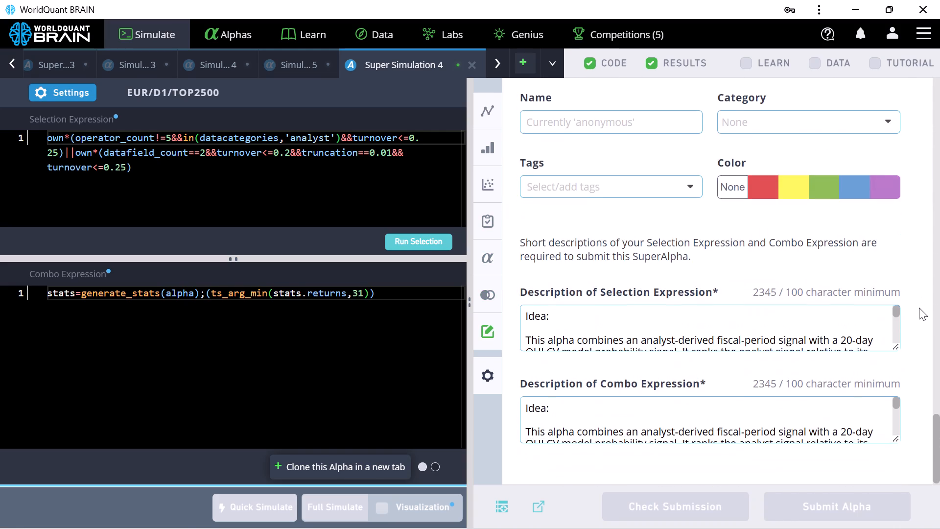
{"action": "scroll", "coordinate": [919, 307], "scroll_direction": "up", "scroll_amount": 8}
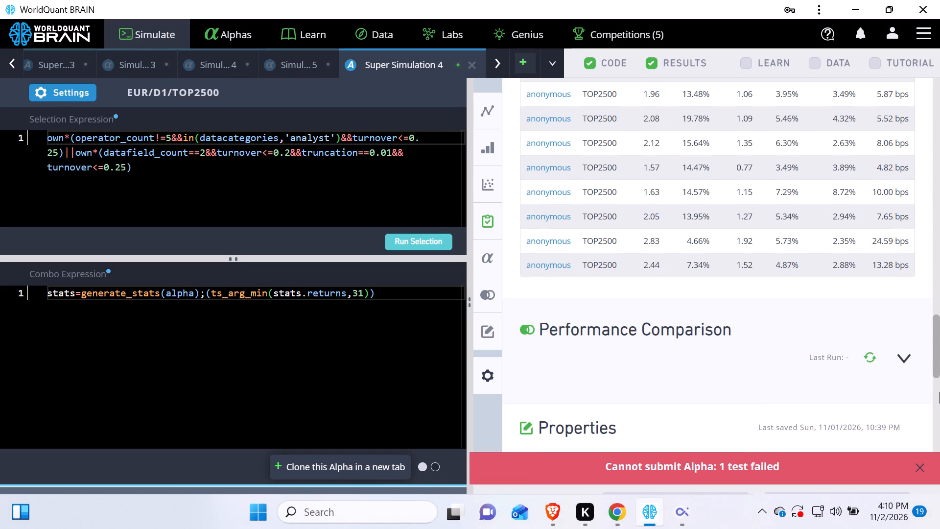
{"action": "scroll", "coordinate": [939, 389], "scroll_direction": "down", "scroll_amount": 7}
{"action": "scroll", "coordinate": [937, 389], "scroll_direction": "up", "scroll_amount": 11}
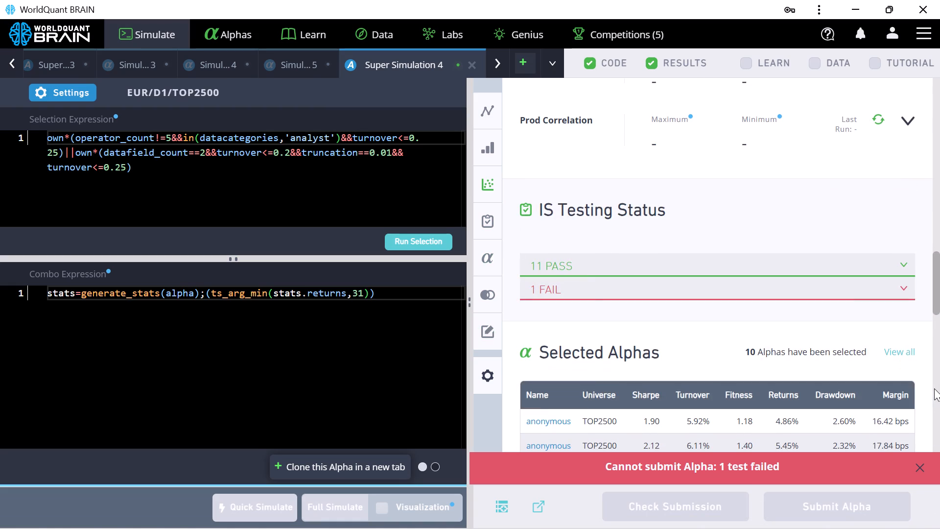
{"action": "left_click", "coordinate": [591, 294]}
{"action": "left_click", "coordinate": [591, 292]}
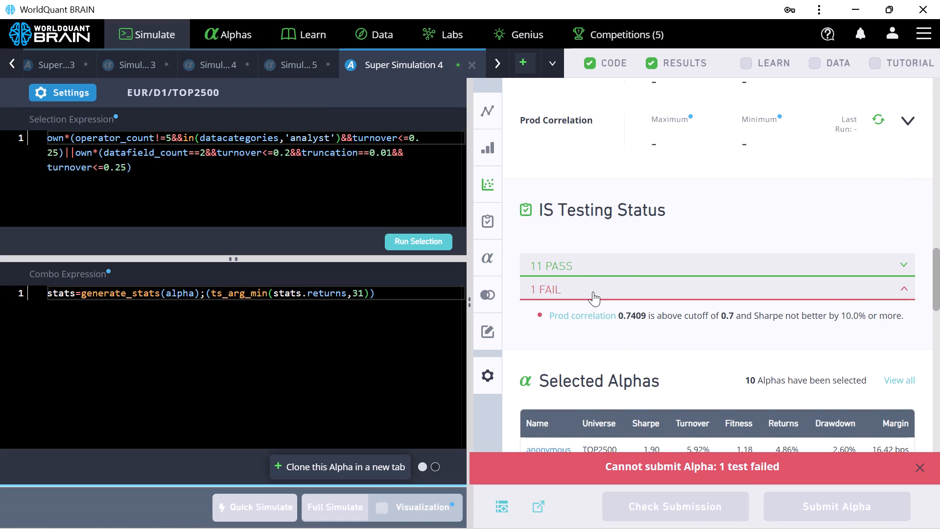
Set Super Simulation 4's decay to 10 and run its full simulation again.
{"action": "left_click", "coordinate": [79, 91]}
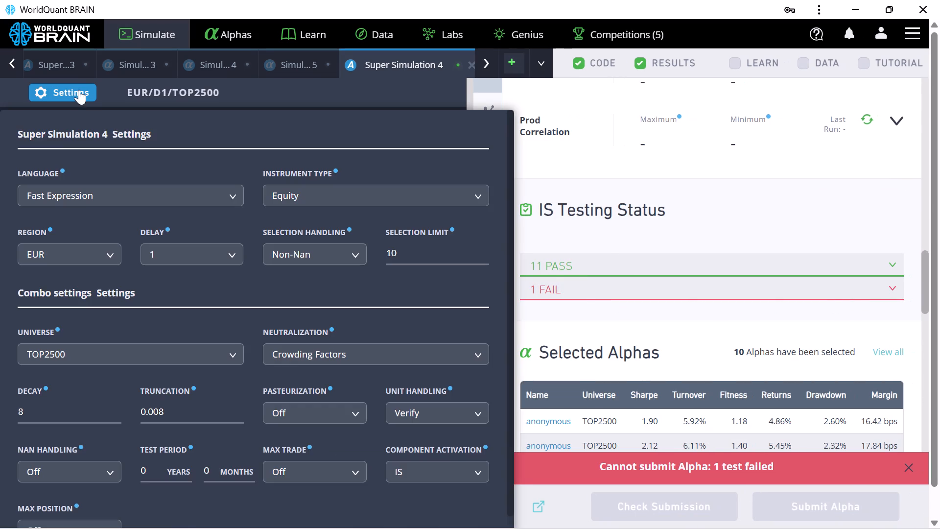
{"action": "double_click", "coordinate": [112, 410]}
{"action": "scroll", "coordinate": [428, 326], "scroll_direction": "down", "scroll_amount": 13}
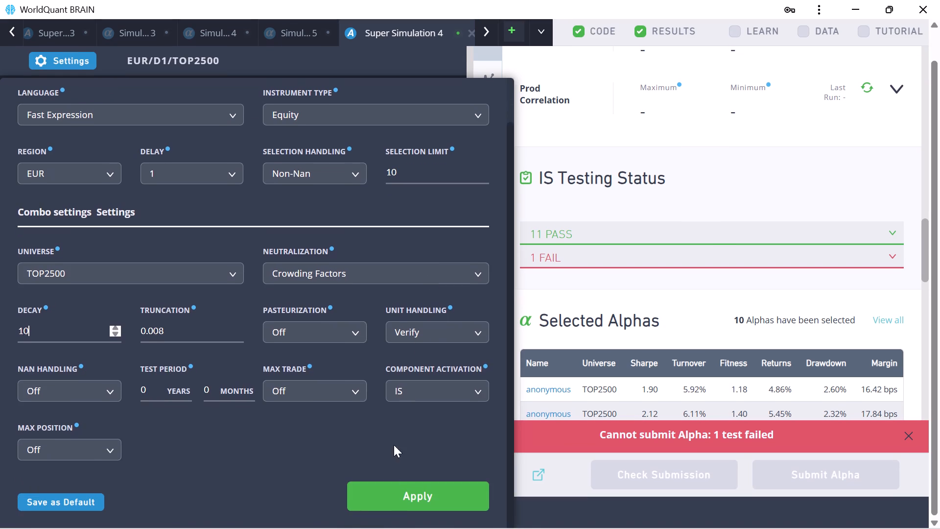
{"action": "left_click", "coordinate": [381, 503]}
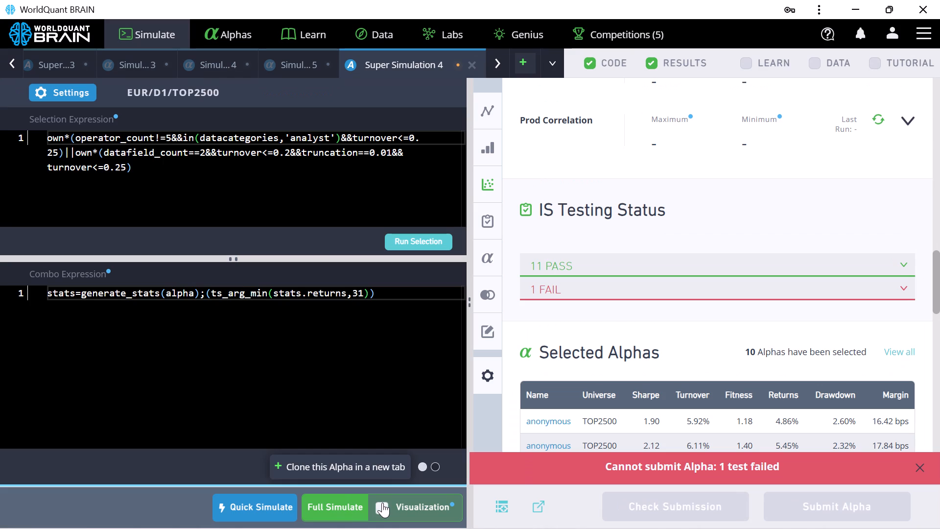
{"action": "left_click", "coordinate": [346, 505]}
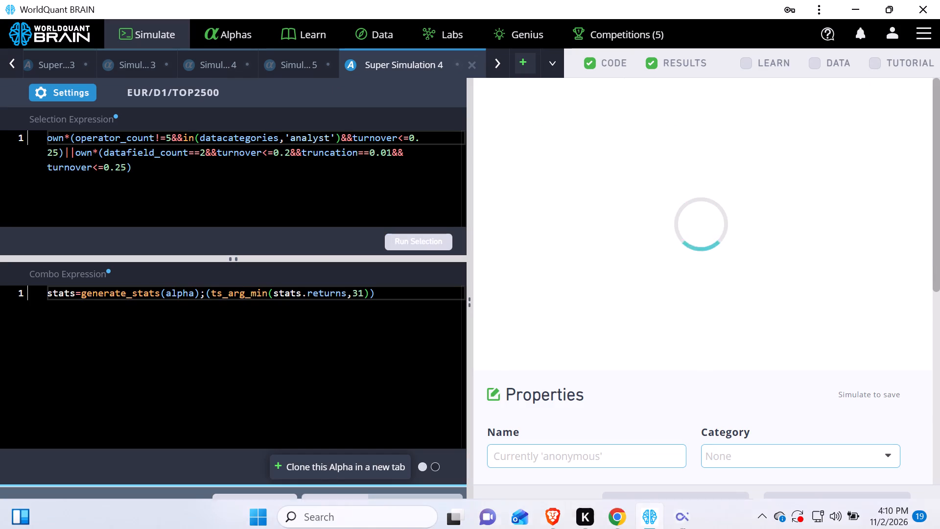
Switch to Chrome, dismiss Simulation 7's overused data warning and copy the last predicted_first_quantile_five_day_return_23 field from its expression.
{"action": "left_click", "coordinate": [614, 519]}
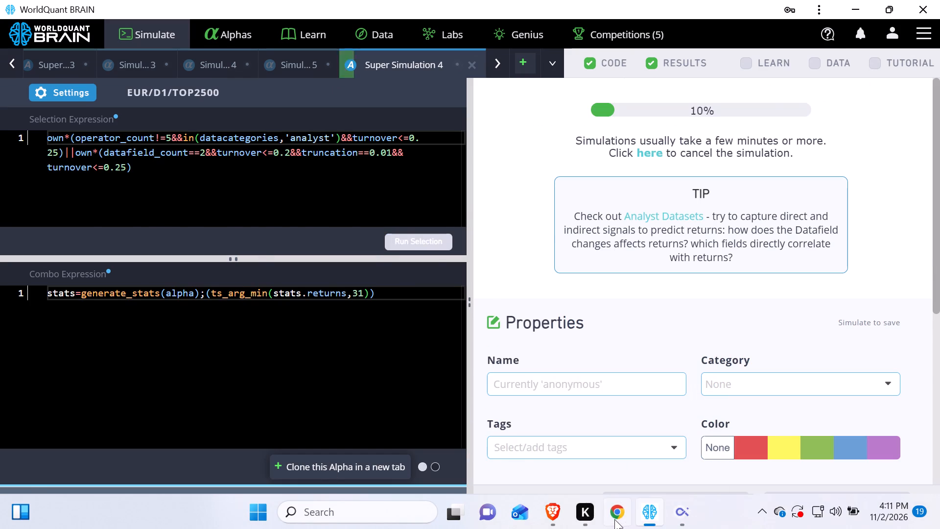
{"action": "scroll", "coordinate": [779, 281], "scroll_direction": "down", "scroll_amount": 11}
{"action": "scroll", "coordinate": [837, 367], "scroll_direction": "down", "scroll_amount": 7}
{"action": "scroll", "coordinate": [926, 318], "scroll_direction": "up", "scroll_amount": 2}
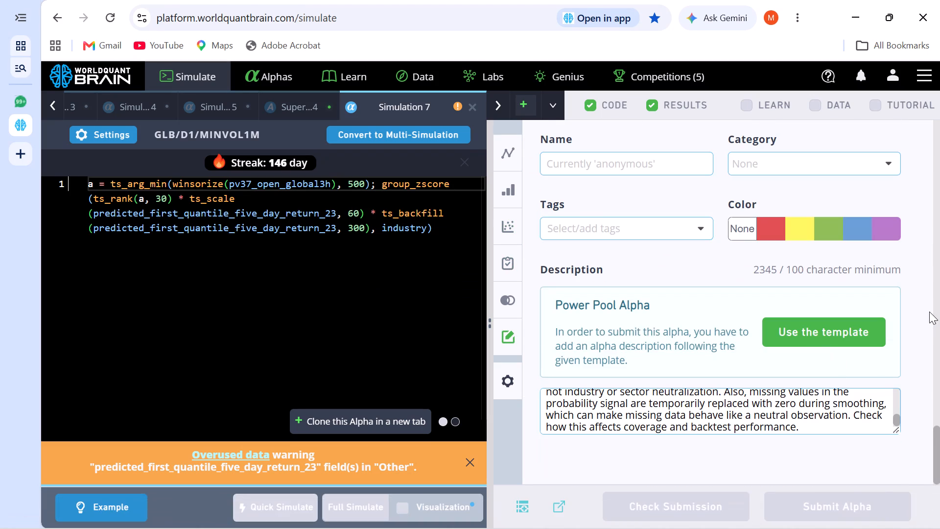
{"action": "scroll", "coordinate": [929, 312], "scroll_direction": "up", "scroll_amount": 14}
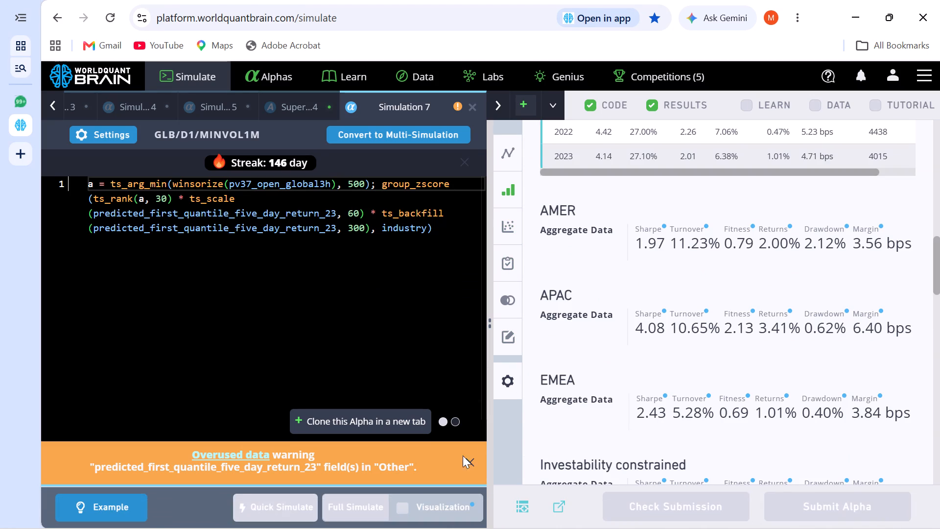
{"action": "left_click", "coordinate": [467, 461]}
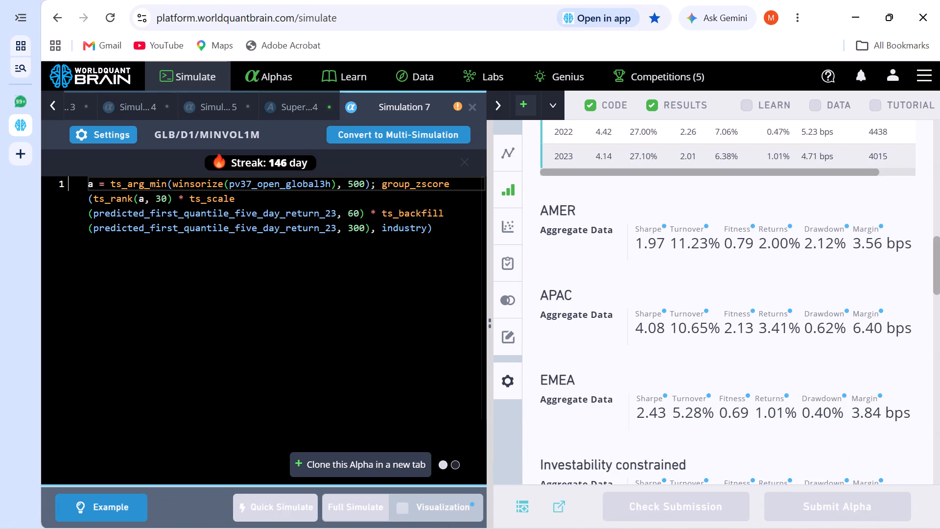
{"action": "left_click_drag", "start_coordinate": [337, 230], "coordinate": [88, 233]}
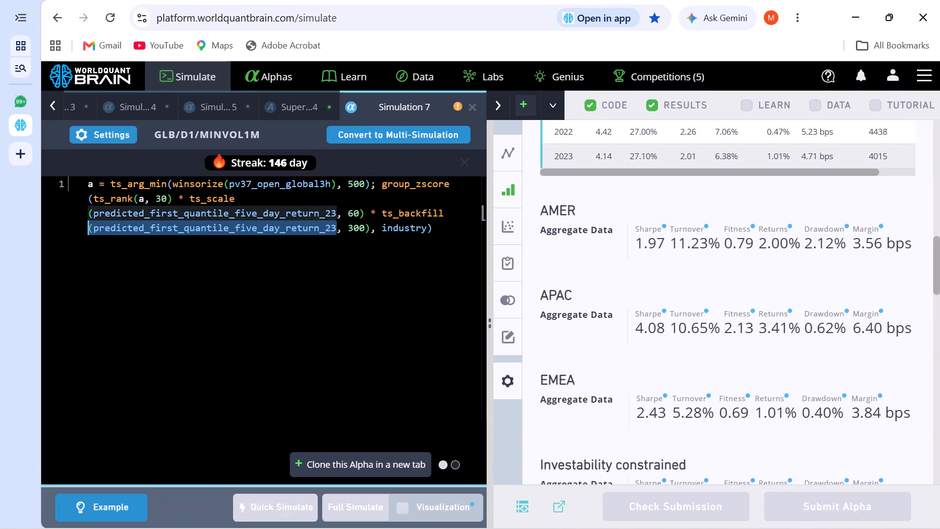
{"action": "left_click_drag", "start_coordinate": [88, 233], "coordinate": [46, 224]}
{"action": "right_click", "coordinate": [182, 232]}
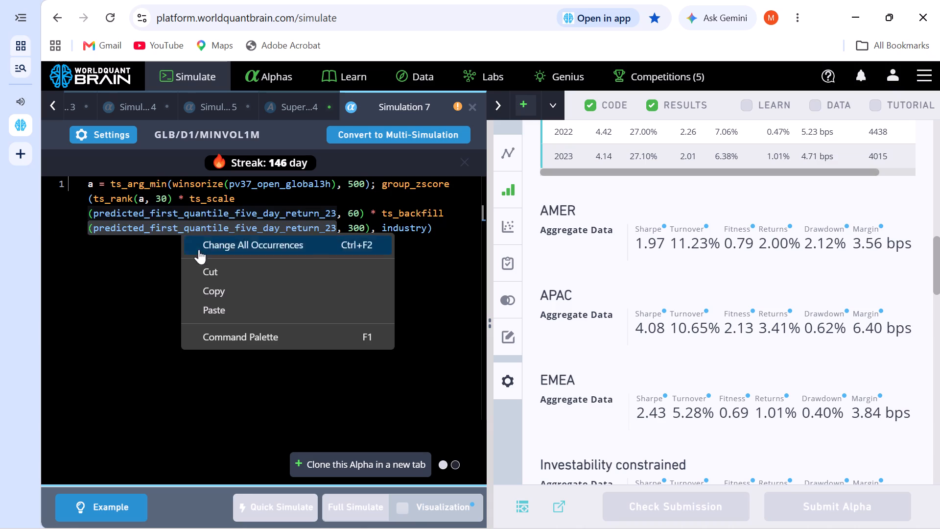
{"action": "left_click", "coordinate": [213, 285]}
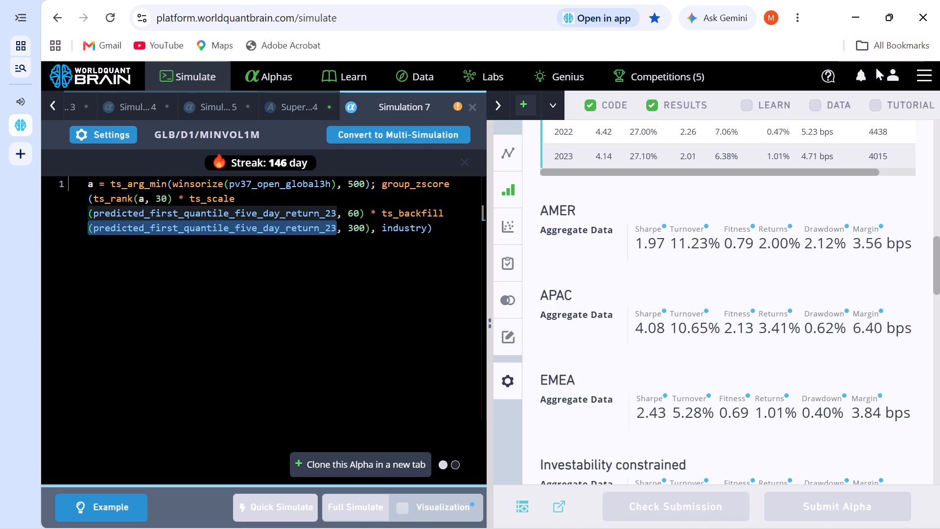
Browse the GLB D1 MINVOL1M data by category and list the datasets in the Other category.
{"action": "left_click", "coordinate": [415, 78]}
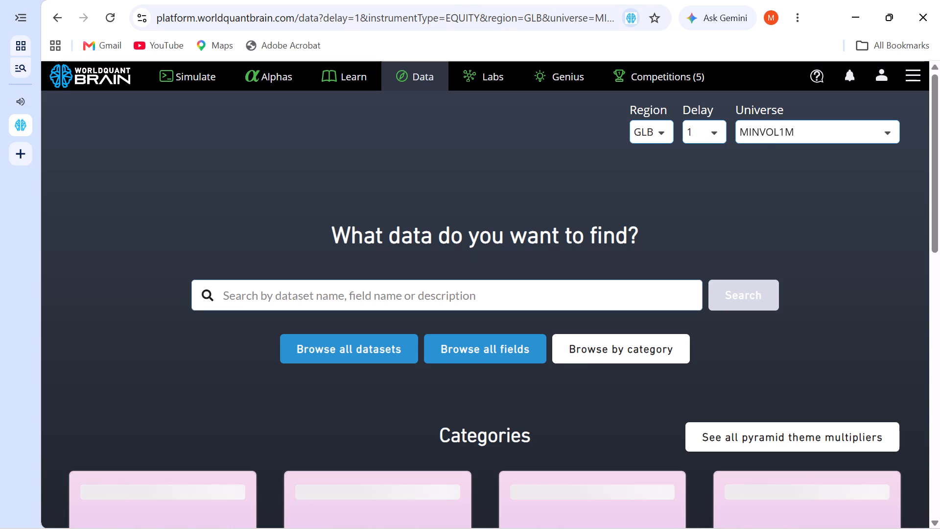
{"action": "left_click", "coordinate": [587, 347]}
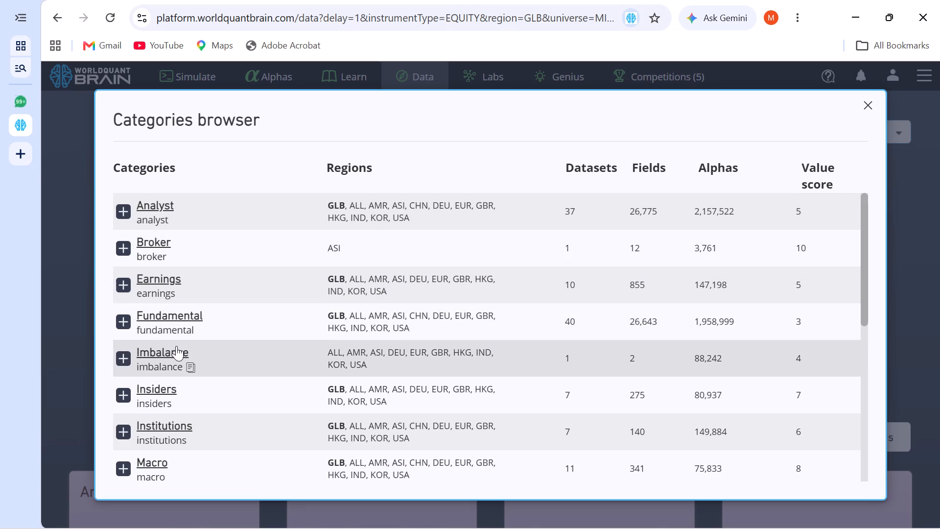
{"action": "scroll", "coordinate": [196, 250], "scroll_direction": "down", "scroll_amount": 4}
{"action": "left_click", "coordinate": [150, 320]}
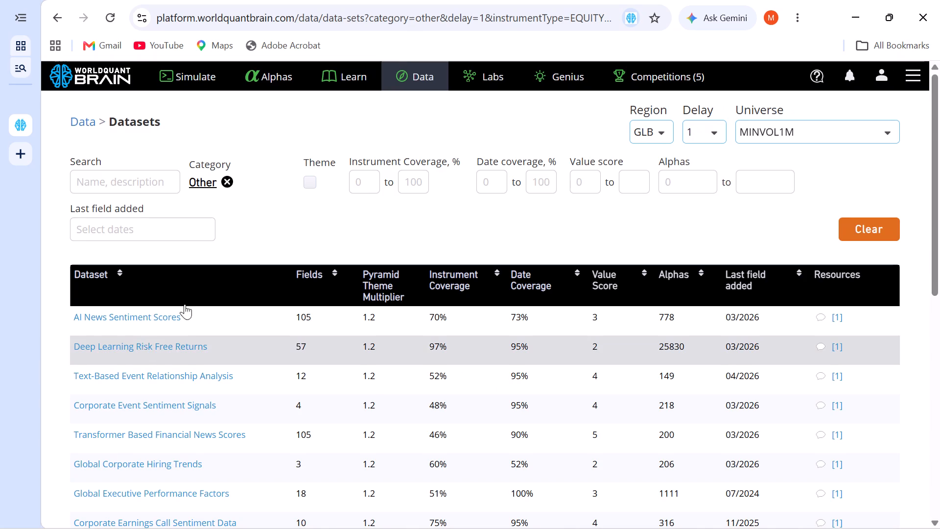
Reopen the categories browser from the dataset filter and copy the Other category's identifier.
{"action": "left_click", "coordinate": [201, 181]}
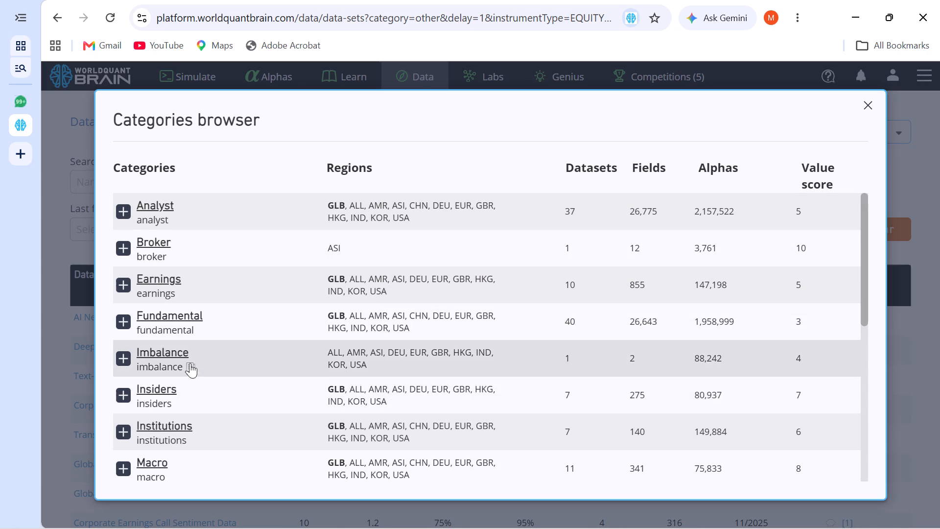
{"action": "scroll", "coordinate": [190, 354], "scroll_direction": "down", "scroll_amount": 3}
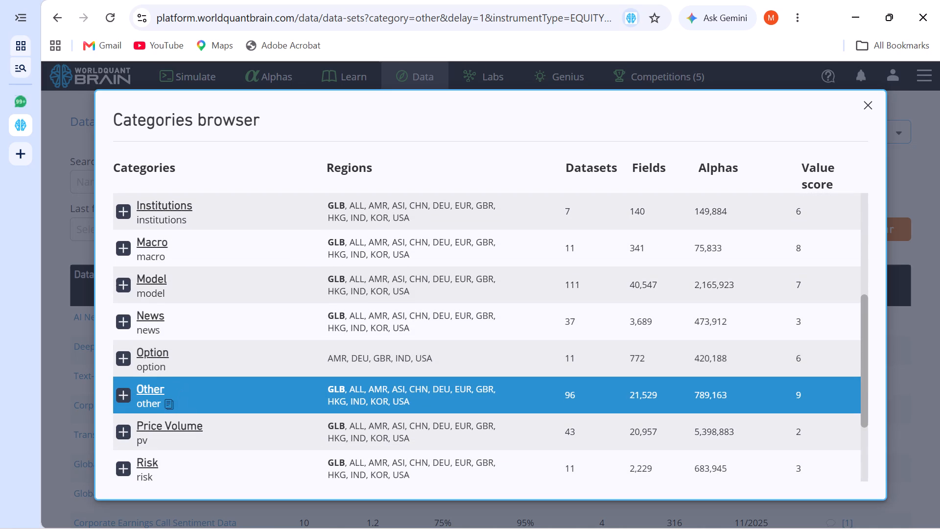
{"action": "scroll", "coordinate": [357, 390], "scroll_direction": "down", "scroll_amount": 2}
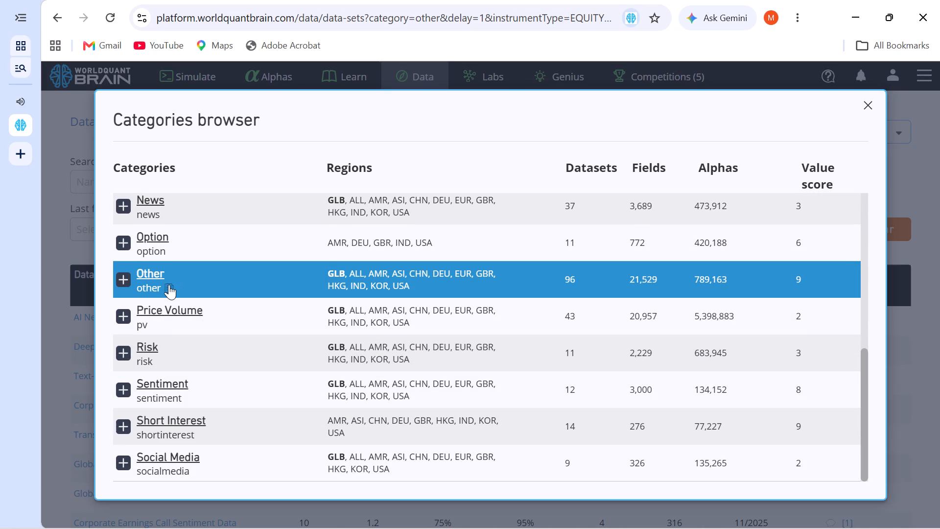
{"action": "left_click", "coordinate": [167, 285]}
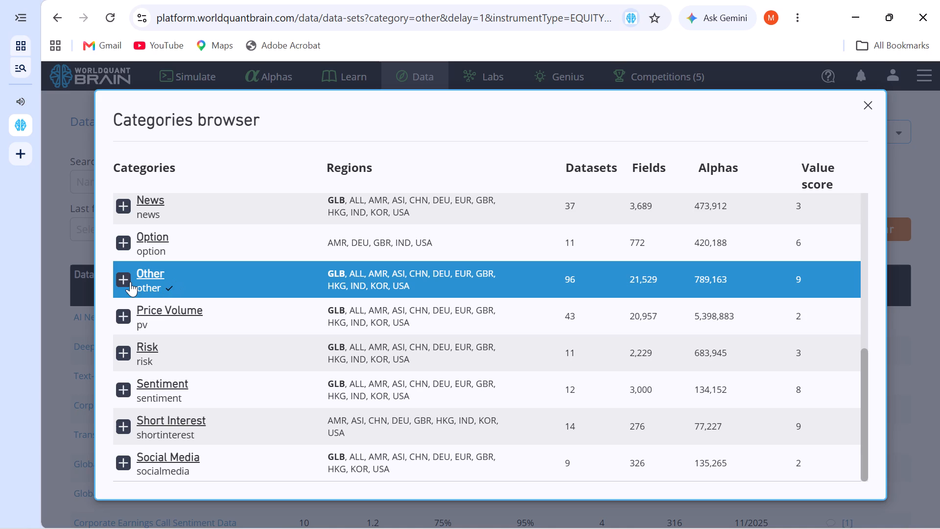
Expand the Other category and filter the GLB D1 MINVOL1M datasets by its ETF Models subcategory.
{"action": "left_click", "coordinate": [126, 278]}
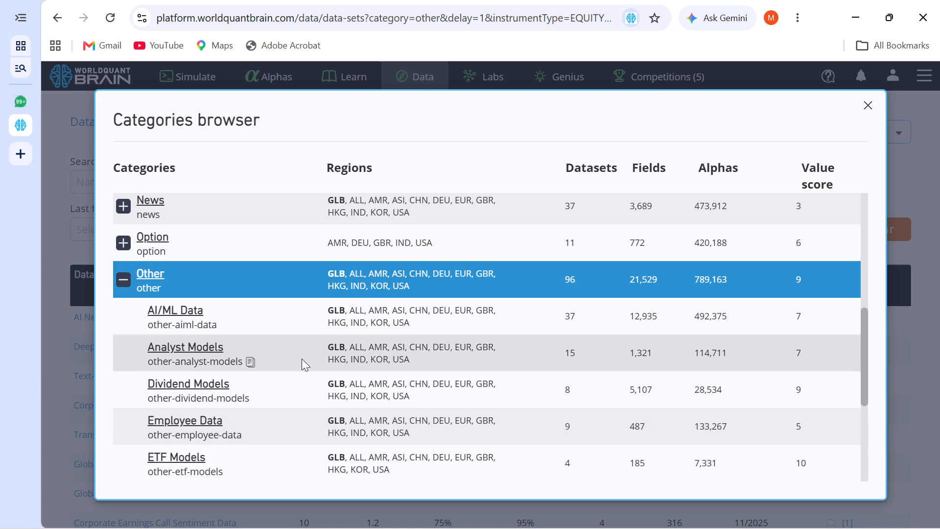
{"action": "scroll", "coordinate": [391, 381], "scroll_direction": "down", "scroll_amount": 2}
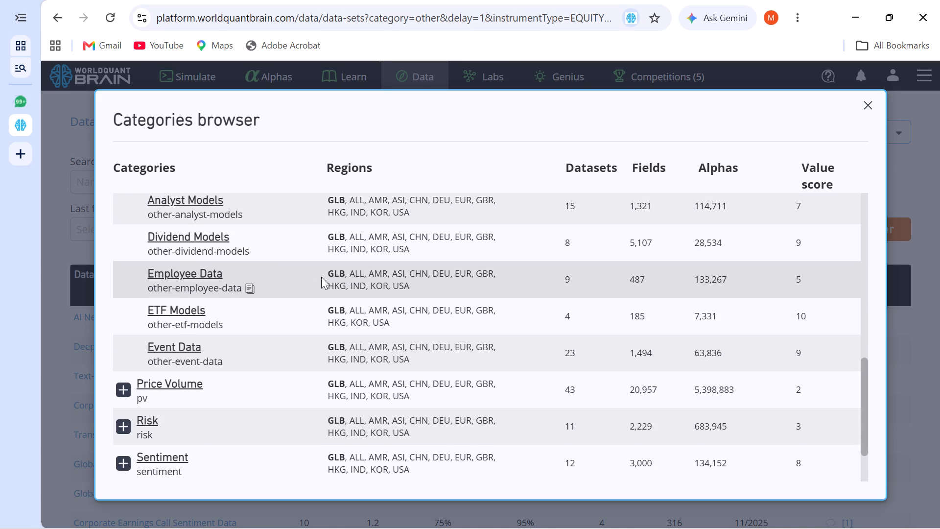
{"action": "scroll", "coordinate": [324, 277], "scroll_direction": "up", "scroll_amount": 1}
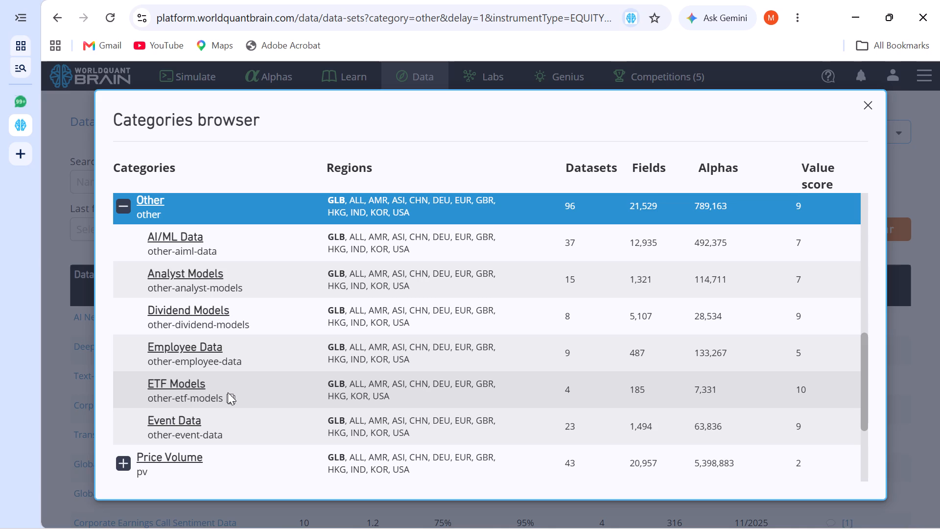
{"action": "left_click", "coordinate": [228, 392]}
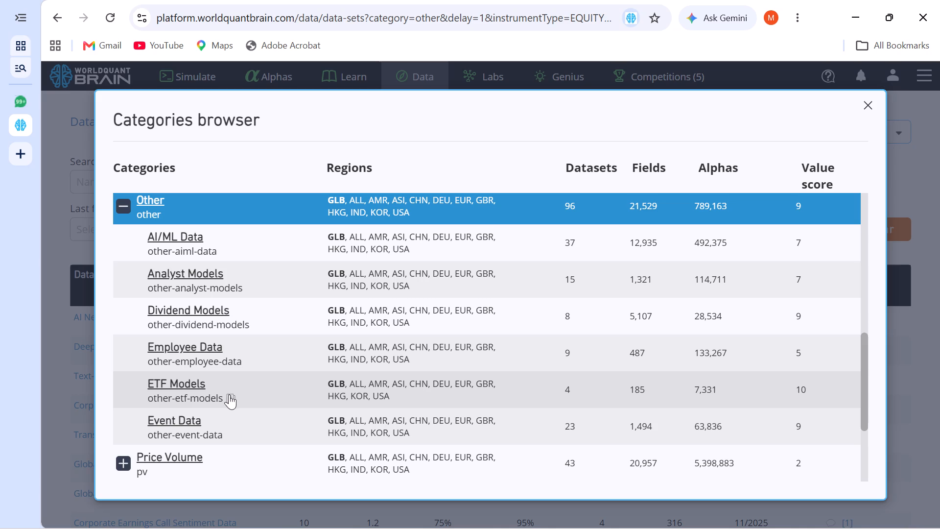
{"action": "left_click", "coordinate": [229, 395]}
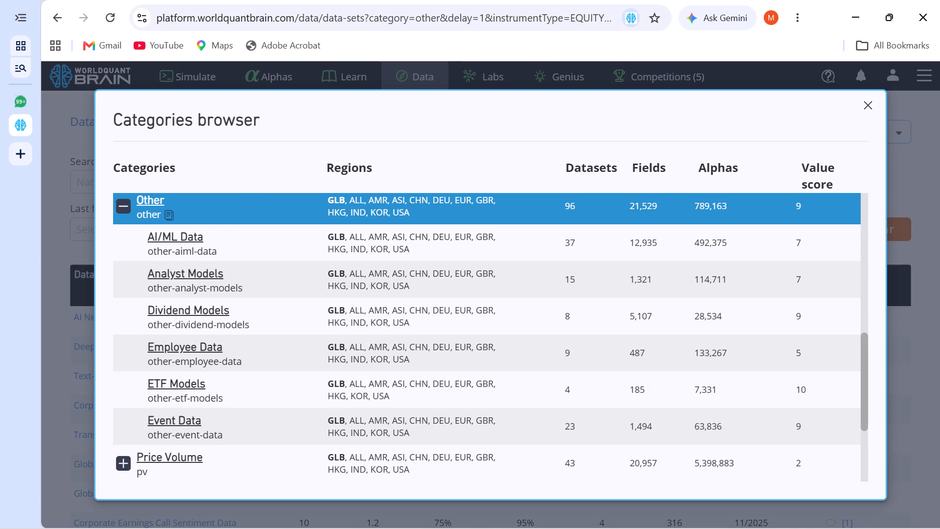
{"action": "left_click", "coordinate": [177, 383]}
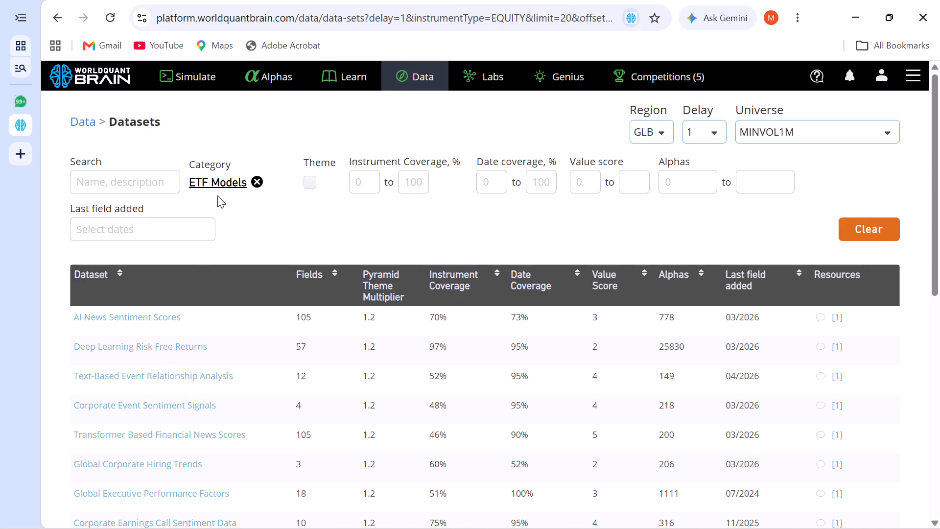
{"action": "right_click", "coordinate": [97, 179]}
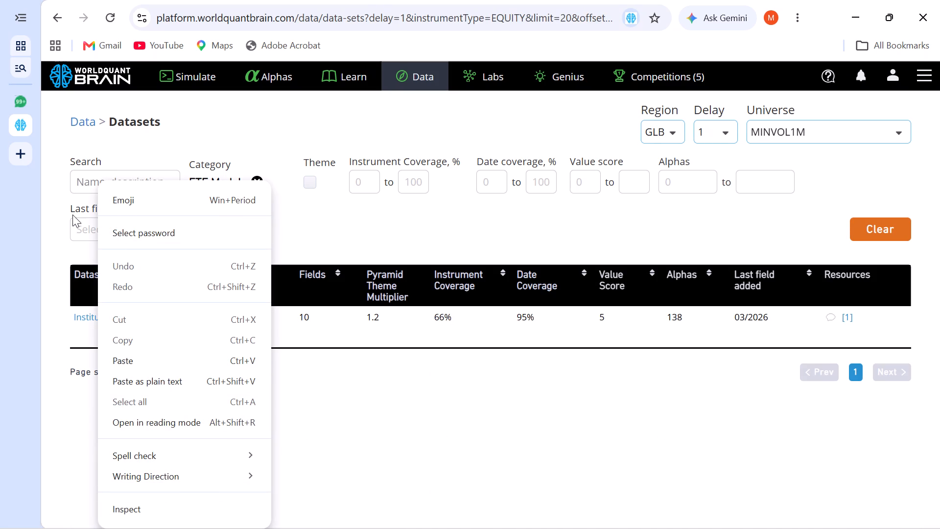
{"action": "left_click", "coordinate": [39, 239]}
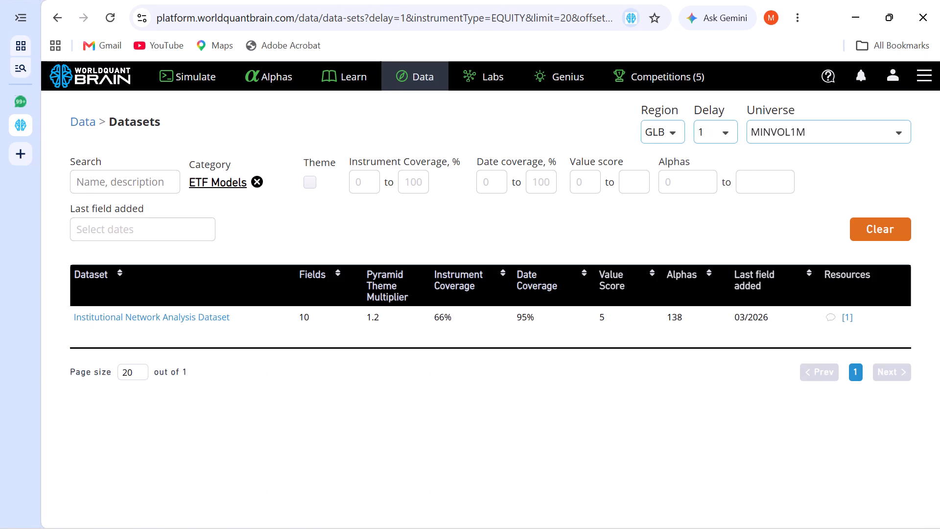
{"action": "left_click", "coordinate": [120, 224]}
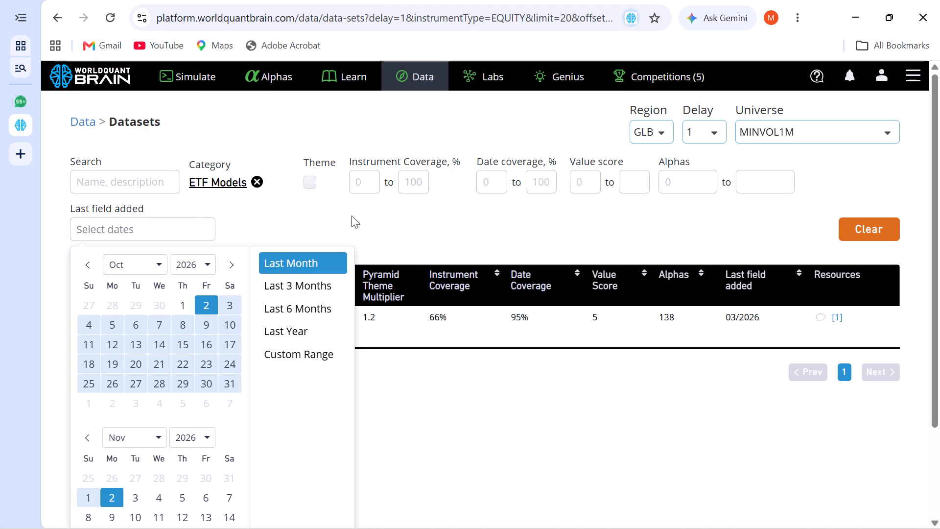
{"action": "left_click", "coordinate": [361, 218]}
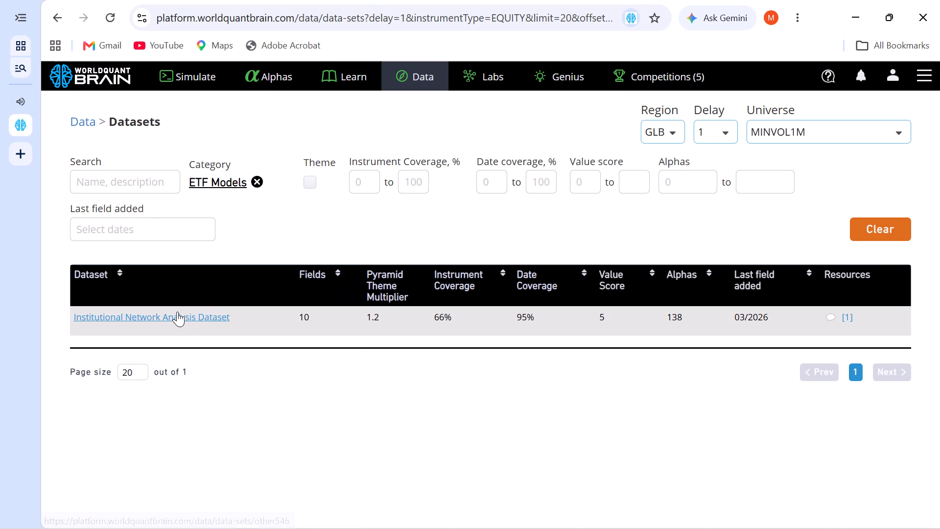
Open the Institutional Network Analysis Dataset and copy the field name oth546_analystnet_common.
{"action": "left_click", "coordinate": [177, 312]}
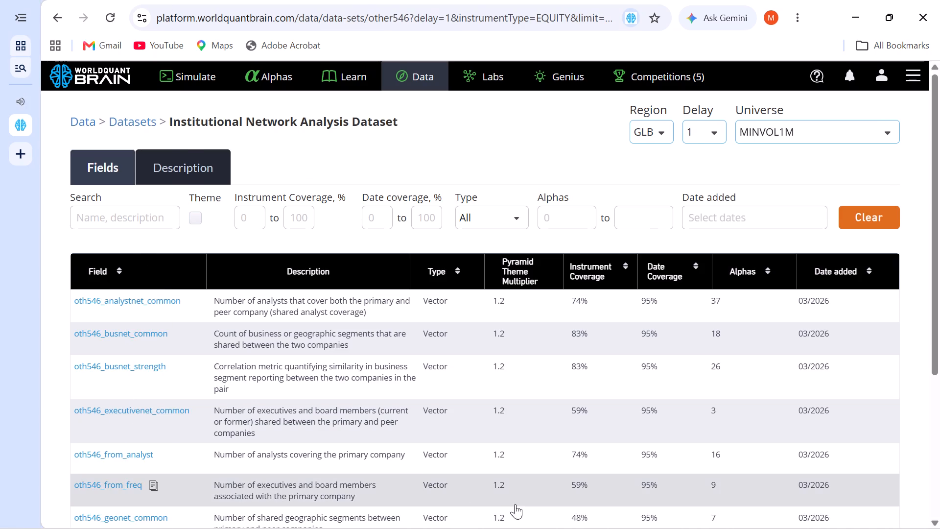
{"action": "scroll", "coordinate": [487, 357], "scroll_direction": "down", "scroll_amount": 3}
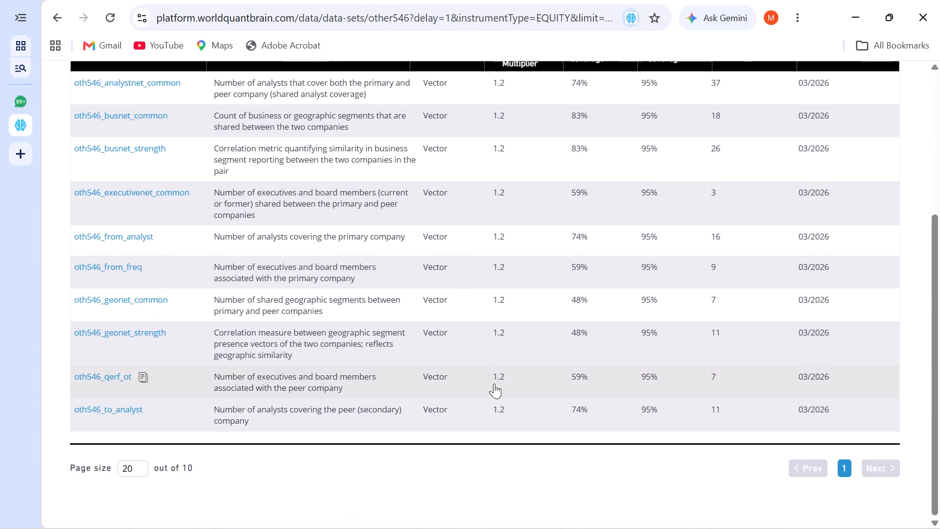
{"action": "scroll", "coordinate": [738, 440], "scroll_direction": "up", "scroll_amount": 4}
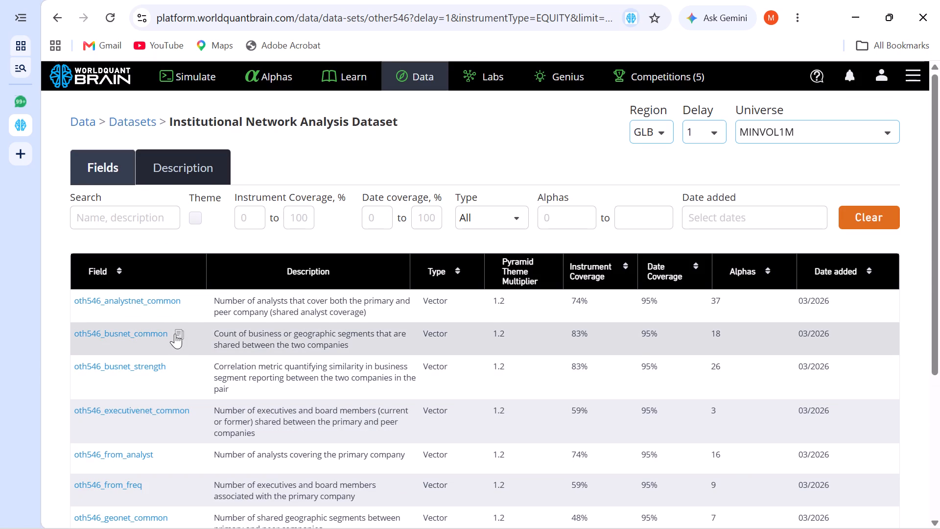
{"action": "left_click", "coordinate": [191, 299]}
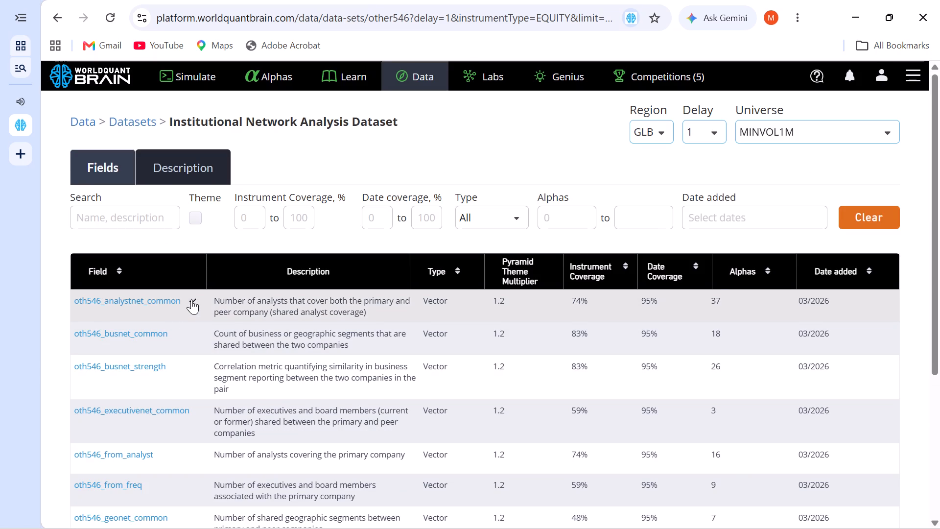
{"action": "scroll", "coordinate": [519, 485], "scroll_direction": "down", "scroll_amount": 1}
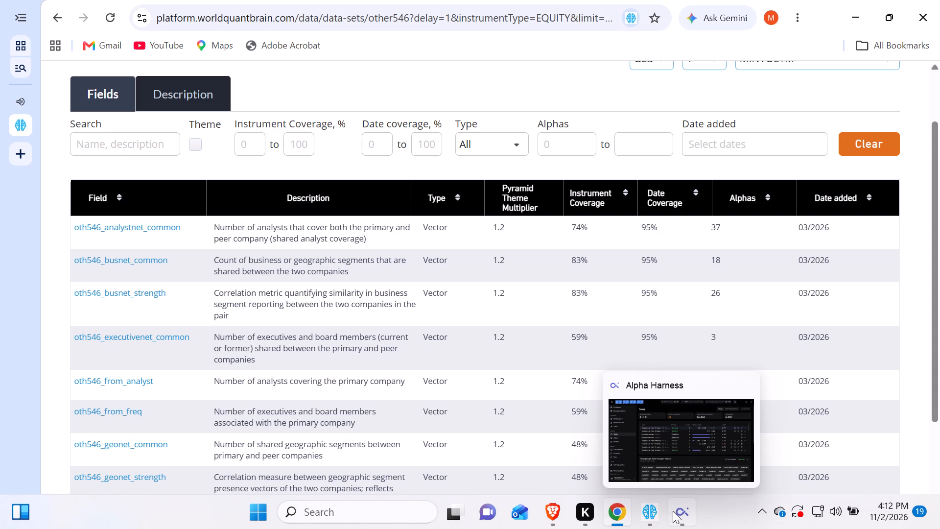
Switch to the WorldQuant BRAIN app and examine Super Simulation 4's aggregate data, correlation, IS testing status and selected alphas.
{"action": "left_click", "coordinate": [643, 511]}
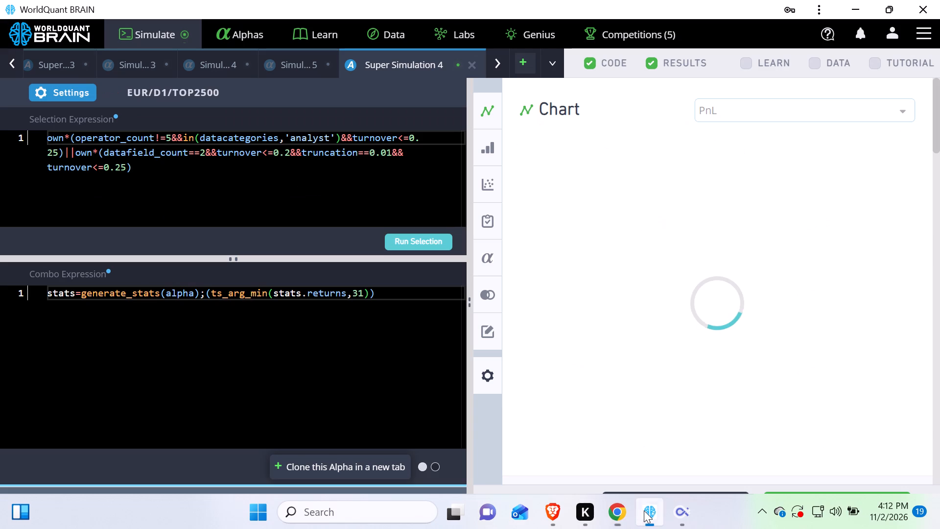
{"action": "scroll", "coordinate": [555, 323], "scroll_direction": "down", "scroll_amount": 5}
{"action": "scroll", "coordinate": [673, 369], "scroll_direction": "down", "scroll_amount": 11}
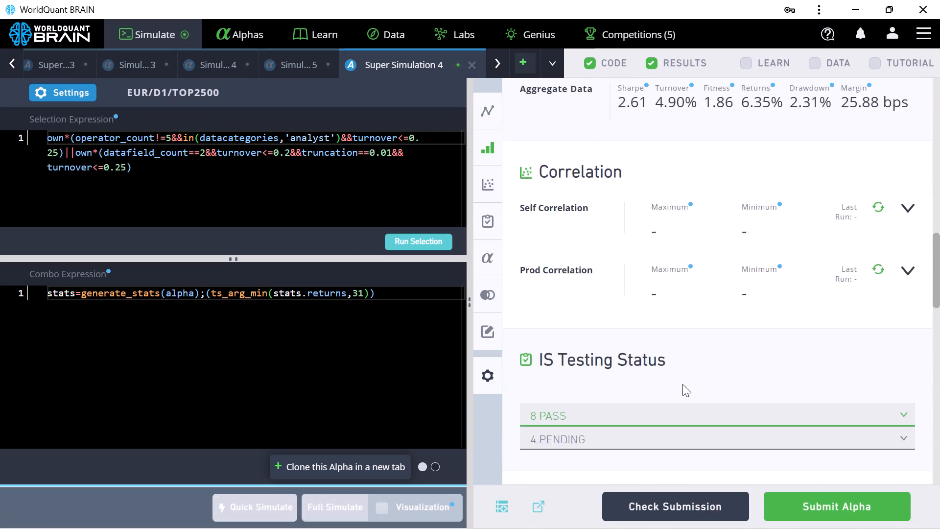
{"action": "scroll", "coordinate": [682, 384], "scroll_direction": "up", "scroll_amount": 4}
{"action": "scroll", "coordinate": [741, 355], "scroll_direction": "down", "scroll_amount": 3}
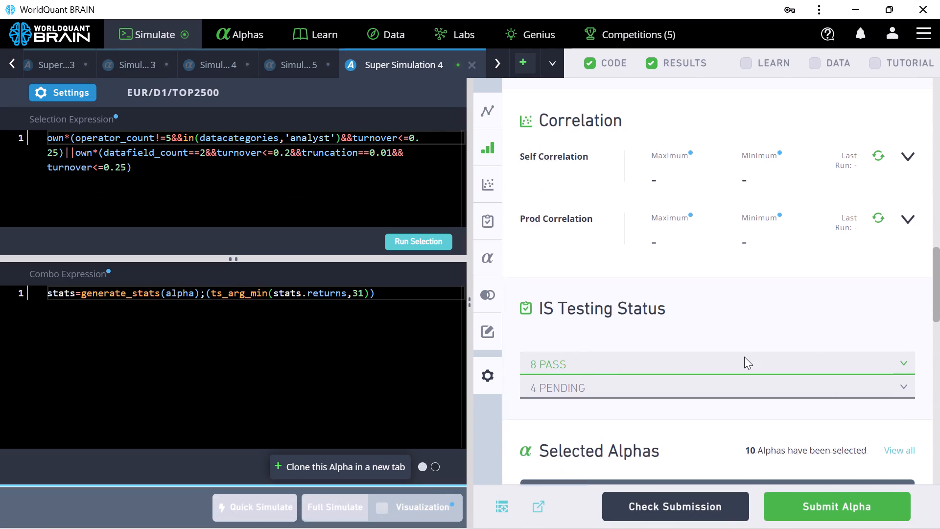
{"action": "scroll", "coordinate": [744, 357], "scroll_direction": "down", "scroll_amount": 11}
{"action": "scroll", "coordinate": [797, 467], "scroll_direction": "down", "scroll_amount": 5}
{"action": "scroll", "coordinate": [652, 358], "scroll_direction": "up", "scroll_amount": 4}
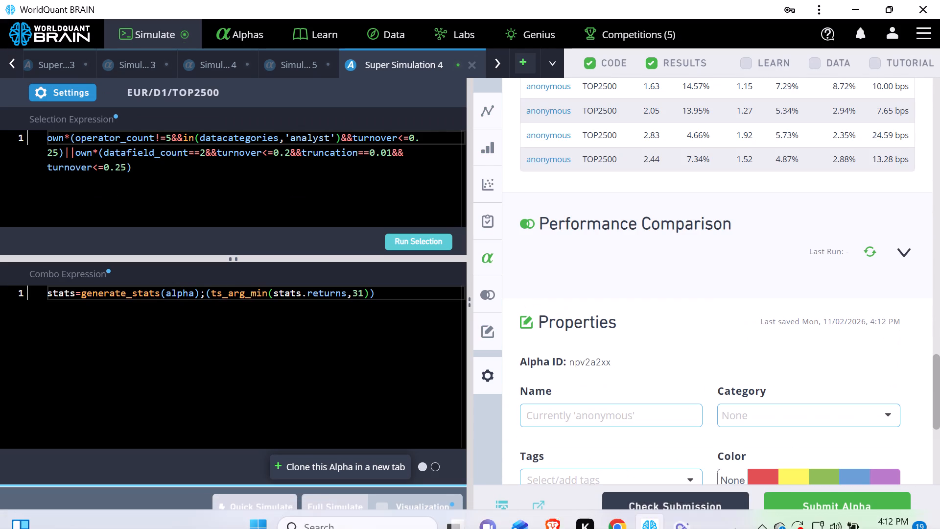
Switch back to Chrome and replace the field inside ts_backfill in Simulation 7's expression with oth546_analystnet_common.
{"action": "left_click", "coordinate": [616, 515]}
{"action": "scroll", "coordinate": [439, 174], "scroll_direction": "up", "scroll_amount": 7}
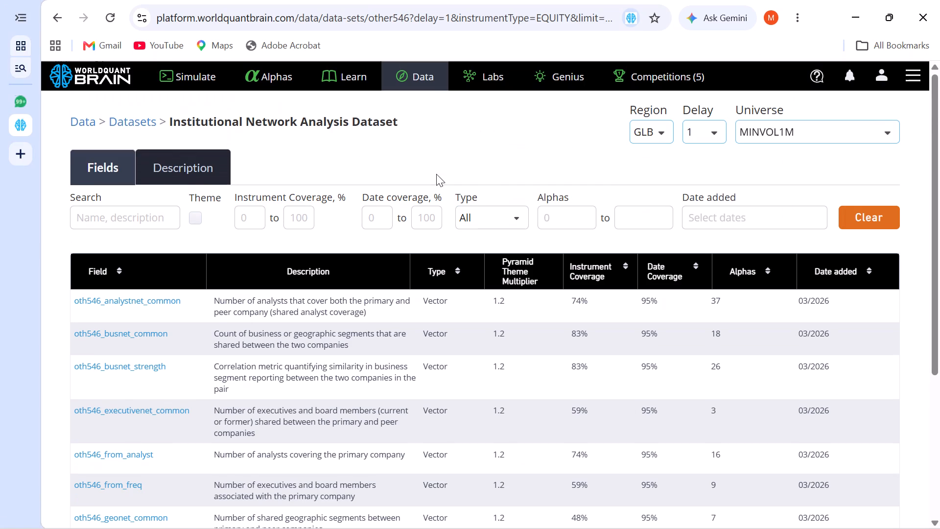
{"action": "scroll", "coordinate": [436, 174], "scroll_direction": "up", "scroll_amount": 6}
{"action": "left_click", "coordinate": [202, 74]}
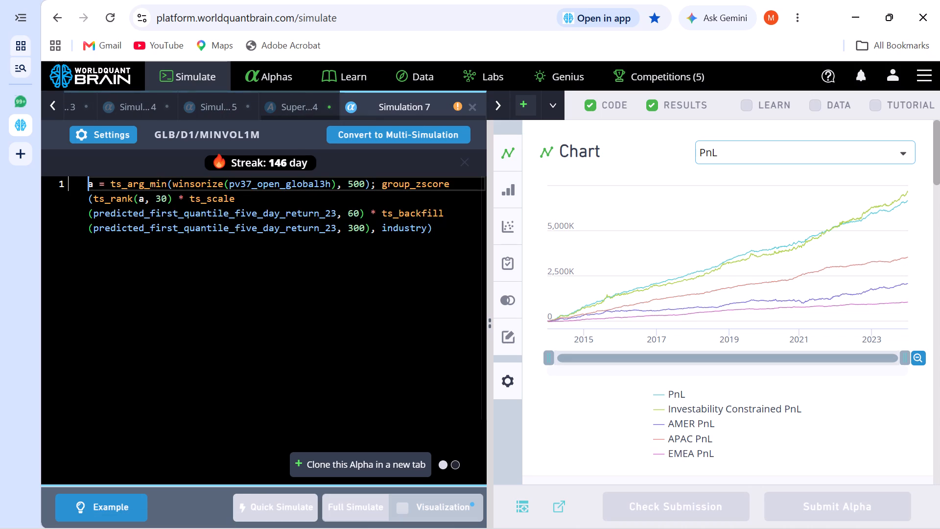
{"action": "left_click_drag", "start_coordinate": [337, 227], "coordinate": [90, 229]}
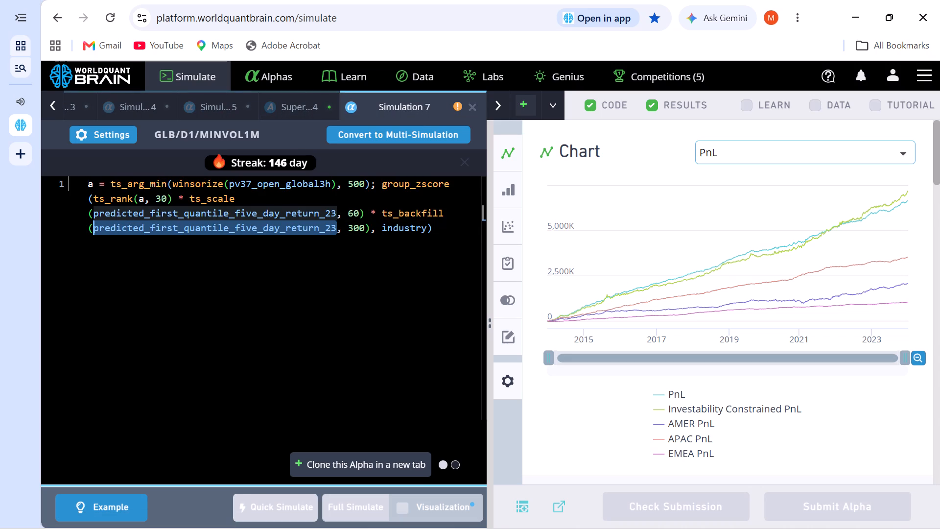
{"action": "left_click_drag", "start_coordinate": [90, 229], "coordinate": [94, 228]}
{"action": "right_click", "coordinate": [212, 227]}
{"action": "left_click", "coordinate": [248, 300]}
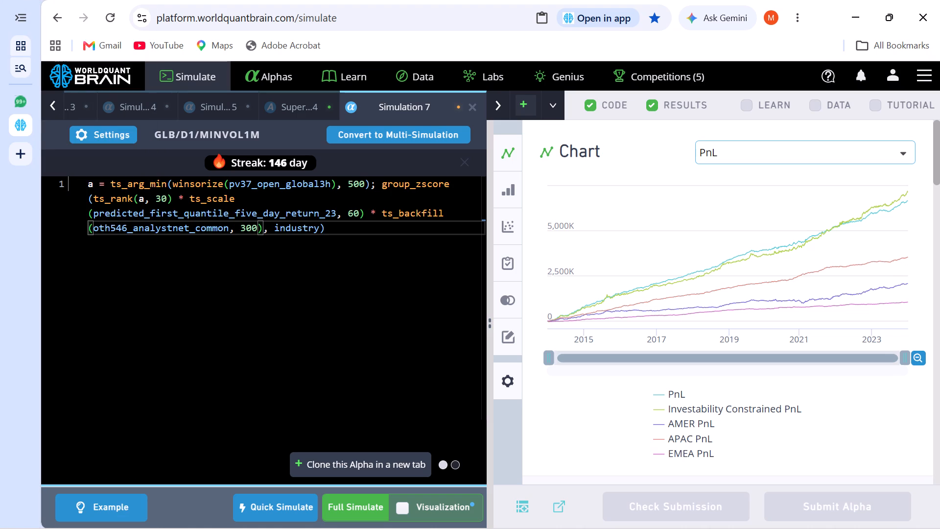
Replace the predicted_first_quantile_five_day_return_23 field inside ts_scale with oth546_analystnet_common.
{"action": "left_click_drag", "start_coordinate": [337, 210], "coordinate": [264, 202]}
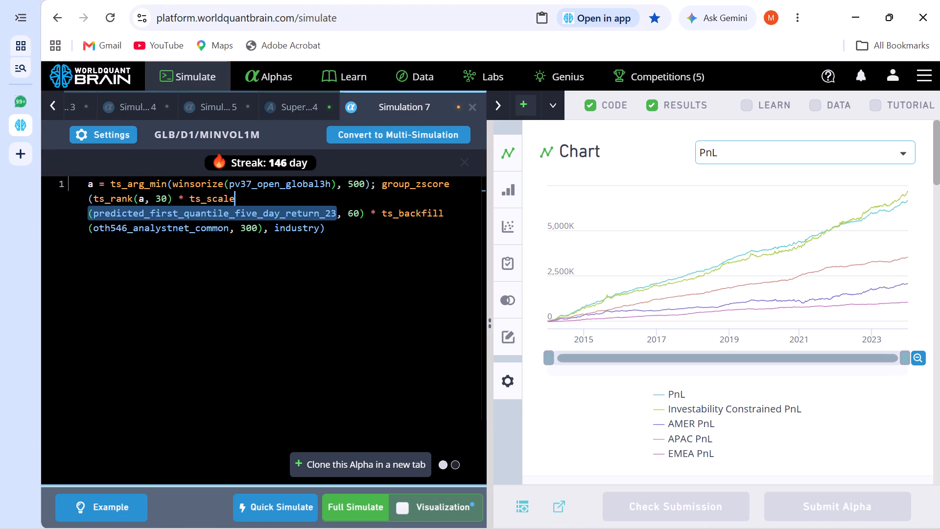
{"action": "left_click_drag", "start_coordinate": [264, 202], "coordinate": [96, 209]}
{"action": "left_click_drag", "start_coordinate": [96, 209], "coordinate": [95, 210]}
{"action": "left_click_drag", "start_coordinate": [95, 210], "coordinate": [92, 206]}
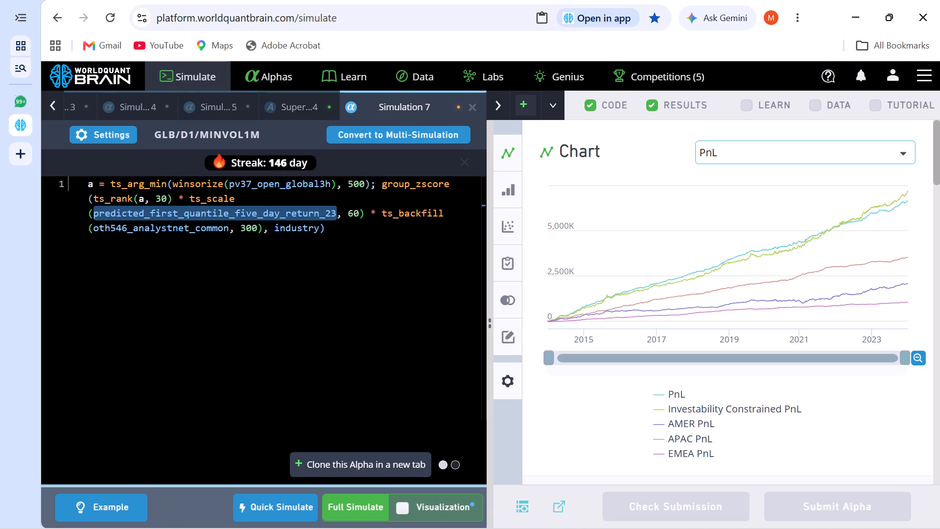
{"action": "right_click", "coordinate": [175, 210]}
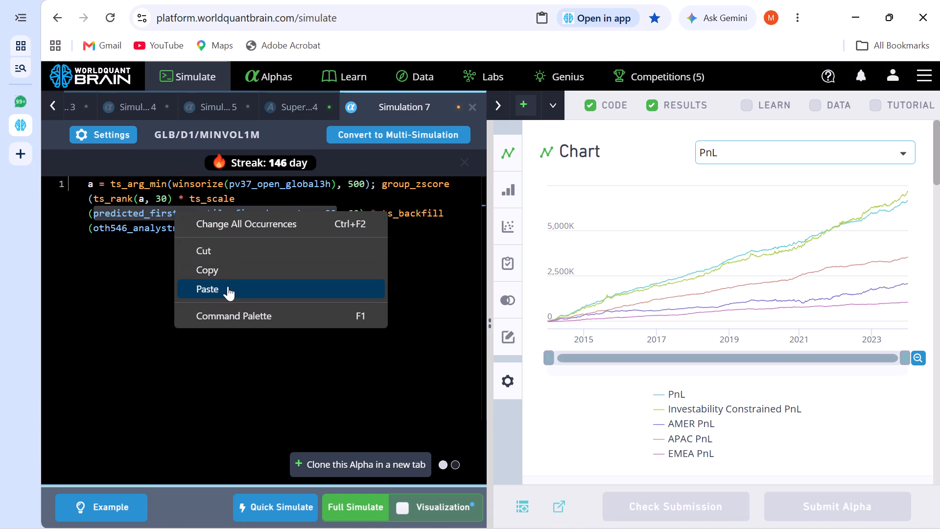
{"action": "left_click", "coordinate": [228, 286]}
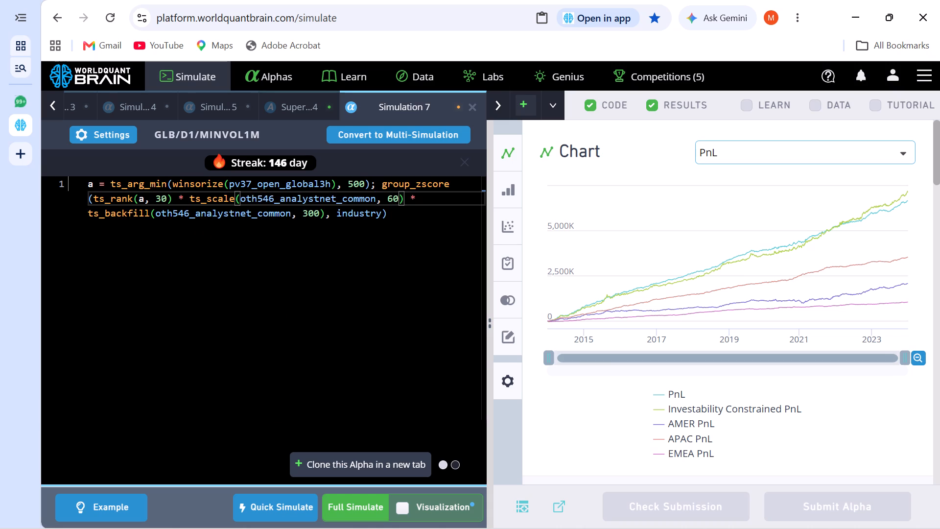
Check the failed IS test from Simulation 7's previous run and run the full simulation of the edited expression.
{"action": "scroll", "coordinate": [672, 364], "scroll_direction": "down", "scroll_amount": 13}
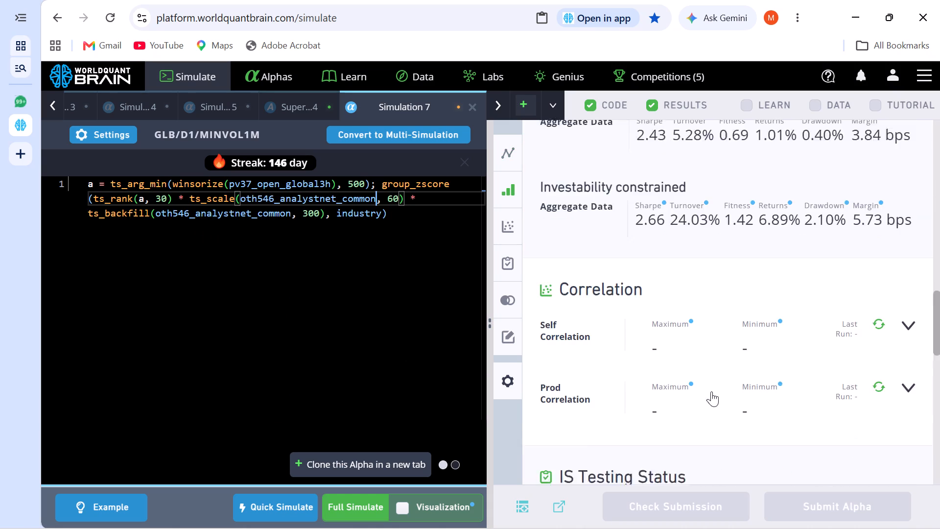
{"action": "scroll", "coordinate": [711, 391], "scroll_direction": "down", "scroll_amount": 8}
{"action": "scroll", "coordinate": [715, 394], "scroll_direction": "up", "scroll_amount": 5}
{"action": "left_click", "coordinate": [611, 387]}
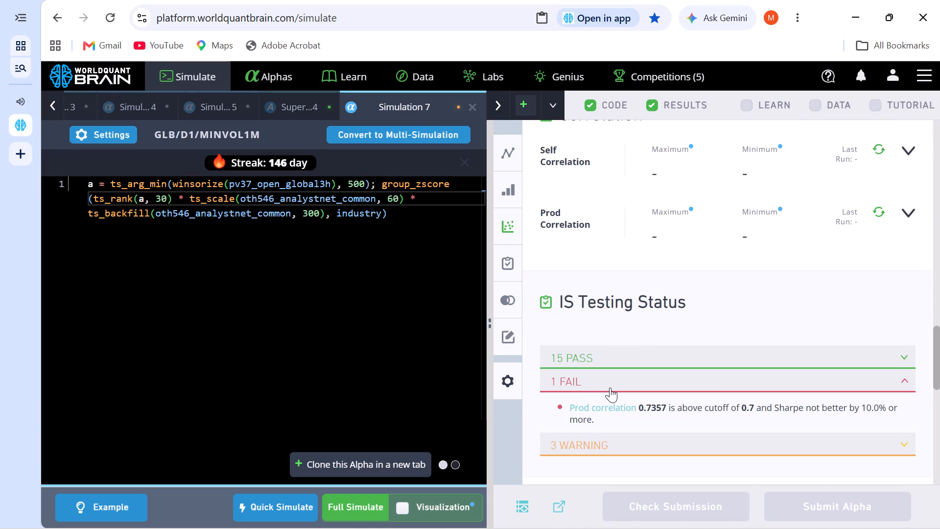
{"action": "left_click", "coordinate": [610, 386]}
{"action": "left_click", "coordinate": [351, 504]}
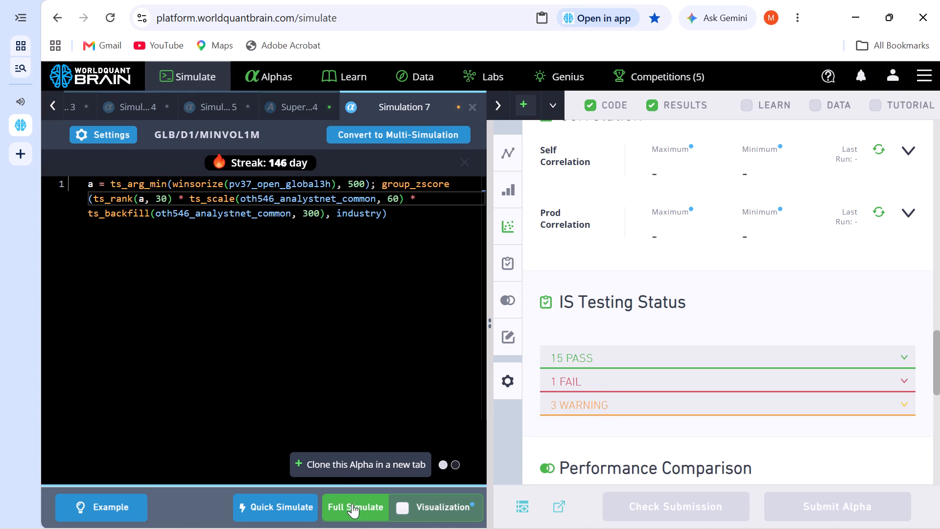
{"action": "left_click_drag", "start_coordinate": [389, 216], "coordinate": [389, 216]}
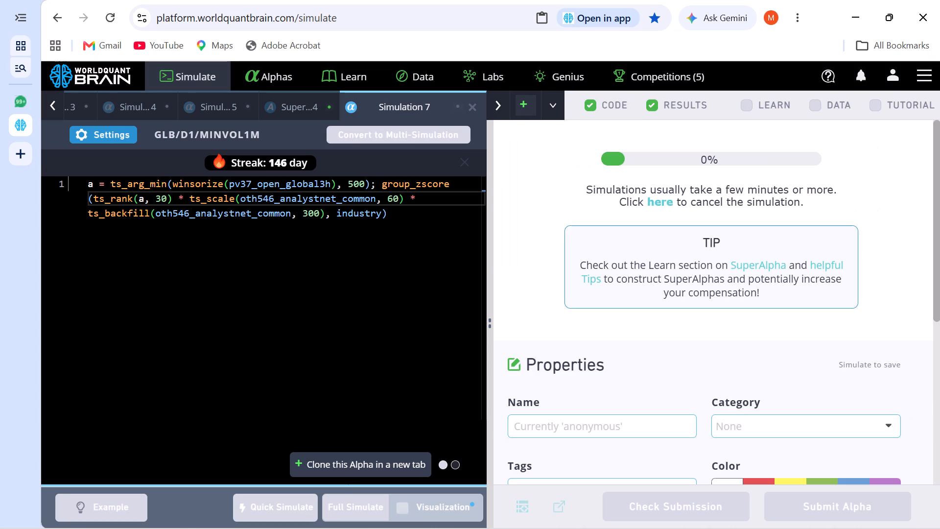
{"action": "left_click_drag", "start_coordinate": [389, 216], "coordinate": [101, 178]}
{"action": "left_click", "coordinate": [367, 268]}
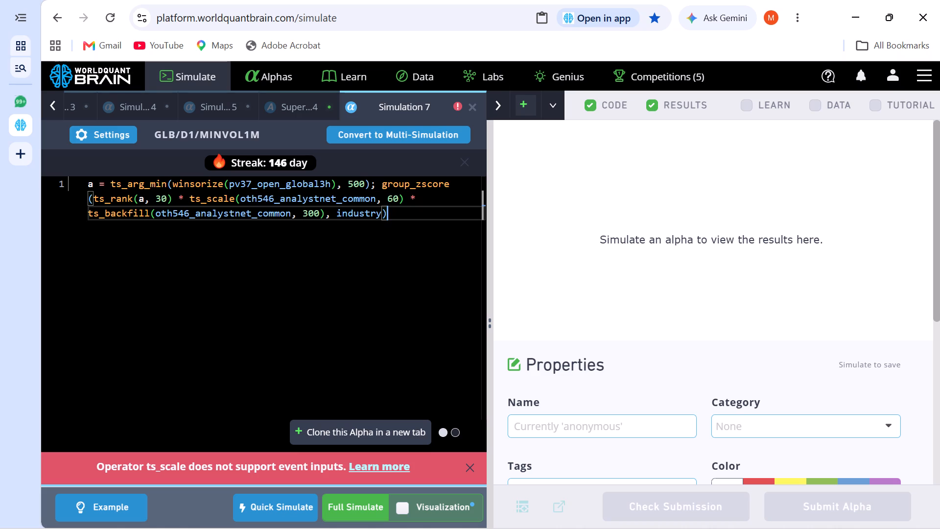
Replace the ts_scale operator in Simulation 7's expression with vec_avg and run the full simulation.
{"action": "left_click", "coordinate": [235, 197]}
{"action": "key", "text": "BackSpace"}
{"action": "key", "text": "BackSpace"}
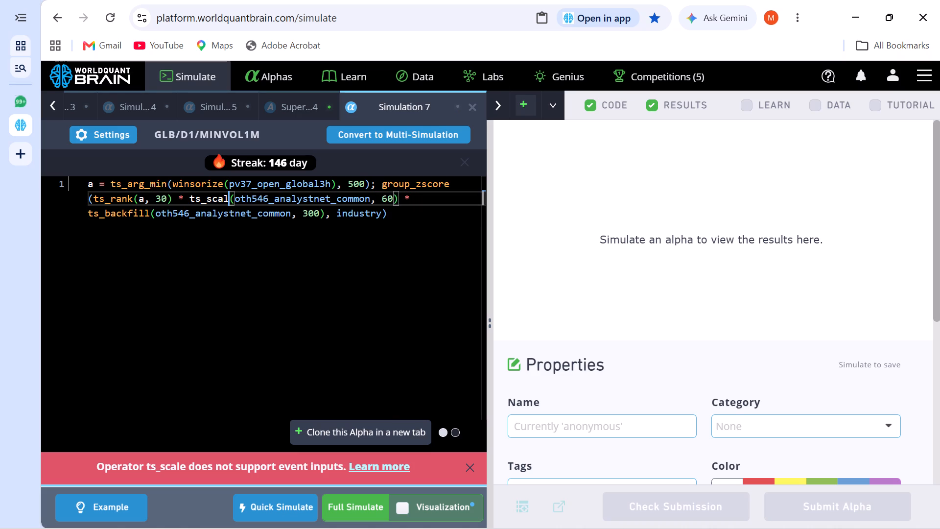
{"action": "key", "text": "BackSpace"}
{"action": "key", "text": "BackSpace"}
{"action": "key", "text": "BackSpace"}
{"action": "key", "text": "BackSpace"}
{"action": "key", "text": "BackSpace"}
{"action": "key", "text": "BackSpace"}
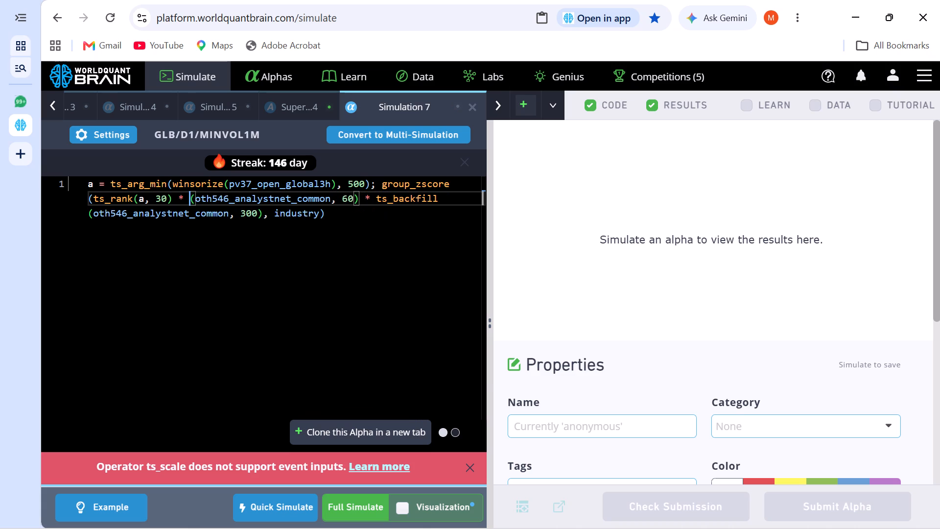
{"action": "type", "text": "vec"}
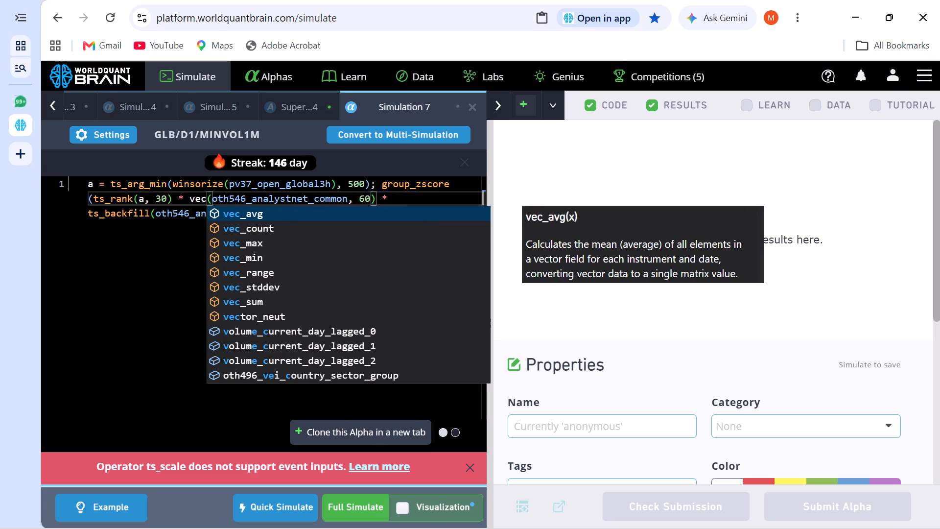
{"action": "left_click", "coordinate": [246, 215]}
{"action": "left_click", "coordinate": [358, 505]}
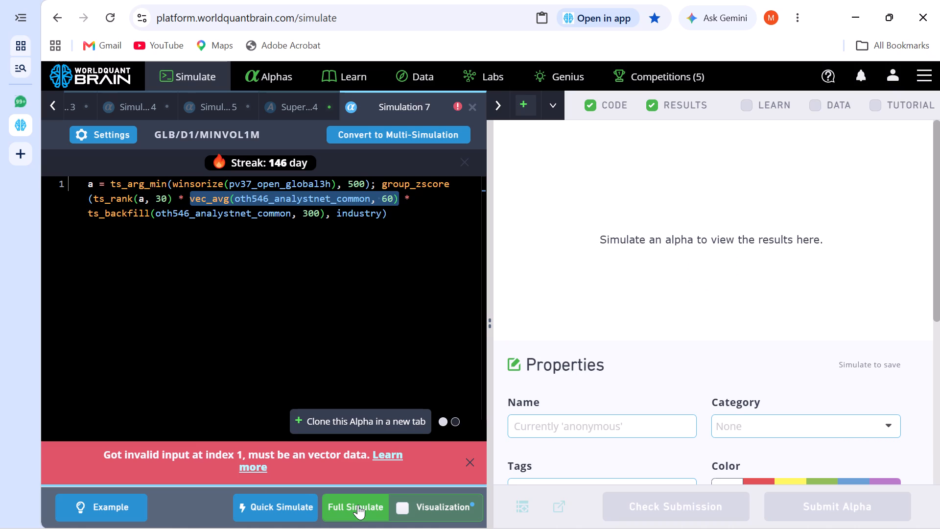
Replace the vec_avg operator around oth546_analystnet_common with ts_backfill and run the full simulation.
{"action": "left_click", "coordinate": [231, 198]}
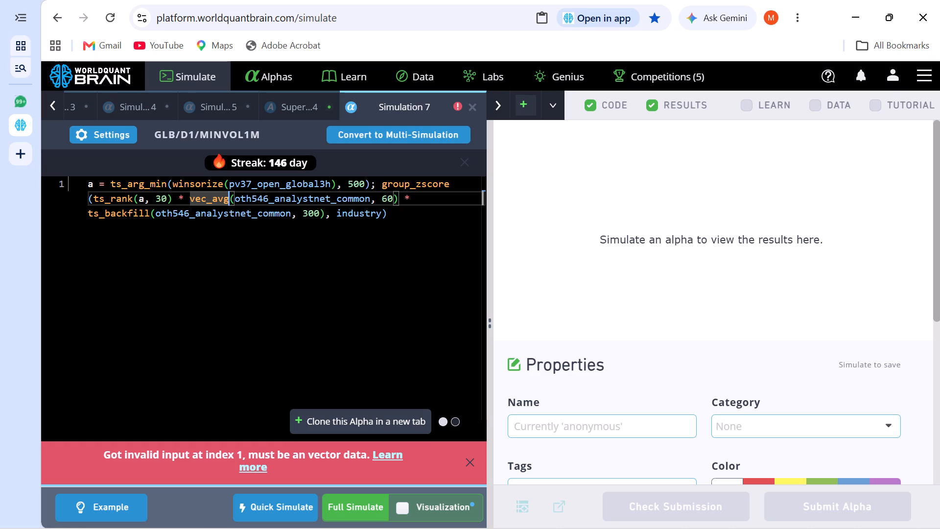
{"action": "key", "text": "BackSpace"}
{"action": "key", "text": "BackSpace"}
{"action": "key", "text": "BackSpace"}
{"action": "key", "text": "BackSpace"}
{"action": "key", "text": "BackSpace"}
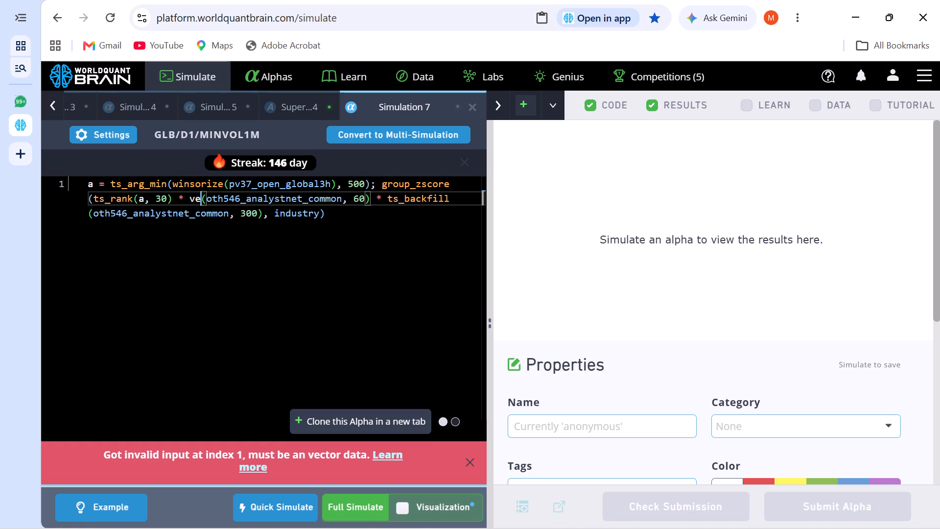
{"action": "key", "text": "BackSpace"}
{"action": "key", "text": "BackSpace"}
{"action": "key", "text": "BackSpace"}
{"action": "key", "text": "t"}
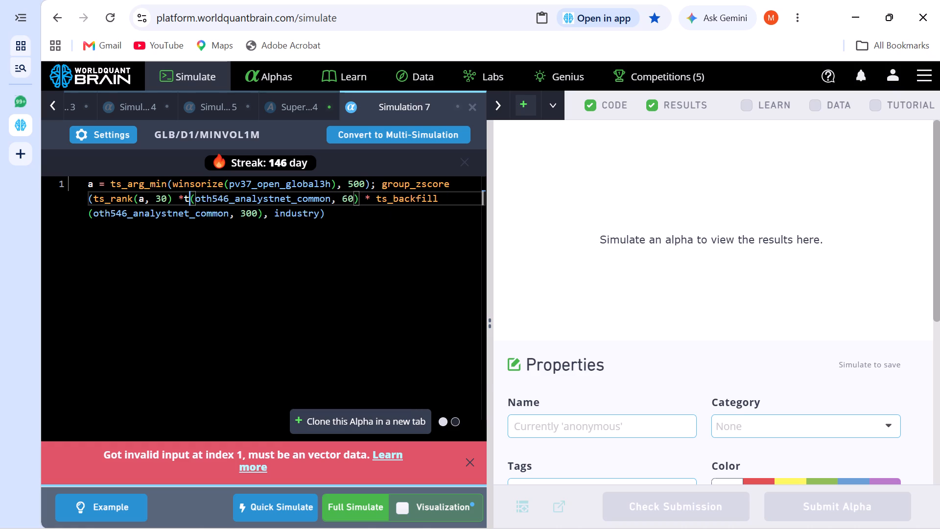
{"action": "key", "text": "s"}
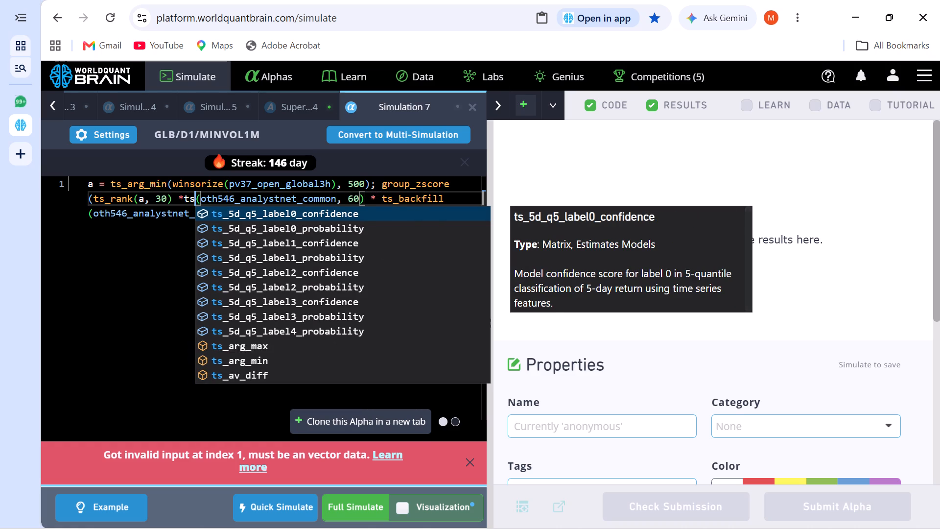
{"action": "key", "text": "shift+underscore"}
{"action": "type", "text": "backfii"}
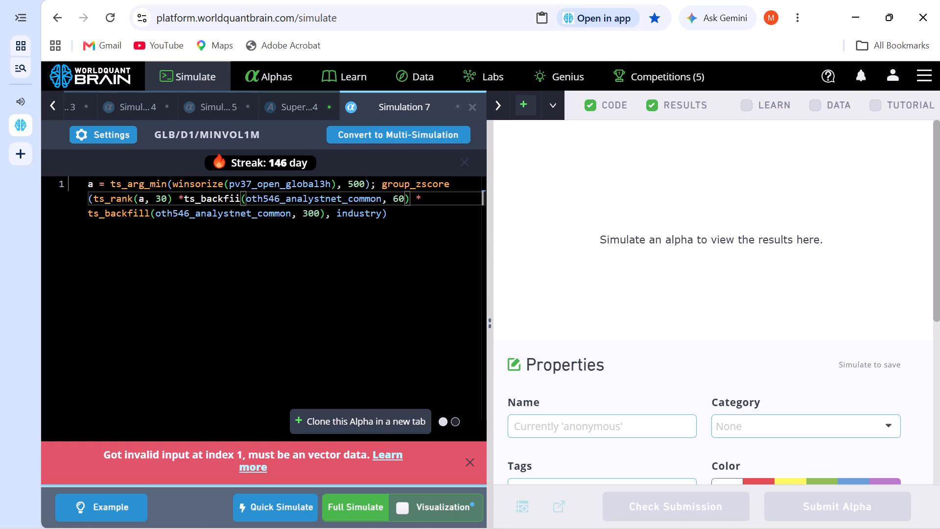
{"action": "key", "text": "BackSpace"}
{"action": "type", "text": "ll"}
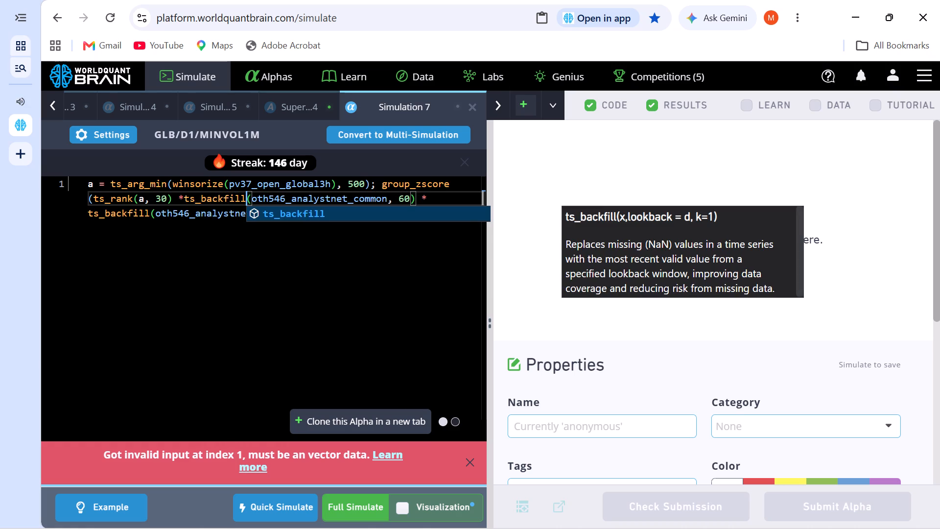
{"action": "left_click", "coordinate": [349, 506]}
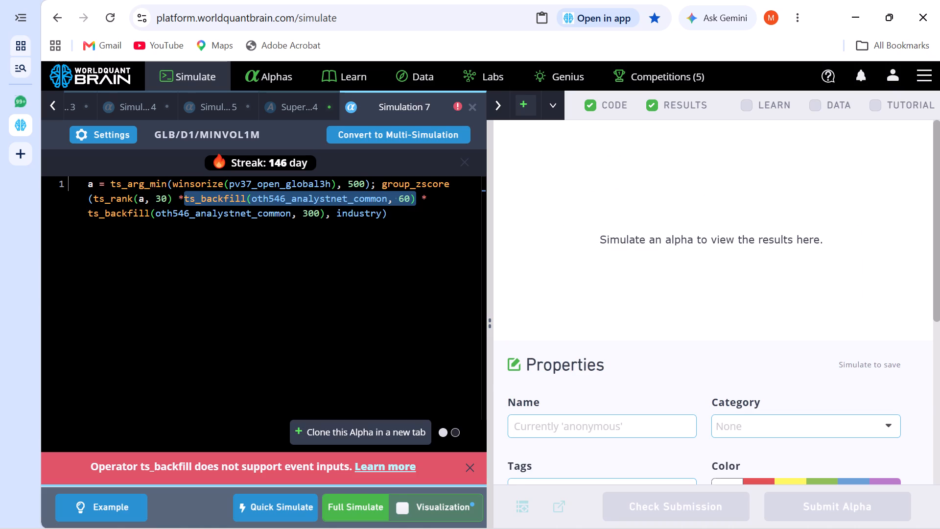
Search the GLB, delay 1, MINVOL1M data catalogue for oth546_analystnet_common.
{"action": "left_click", "coordinate": [421, 76]}
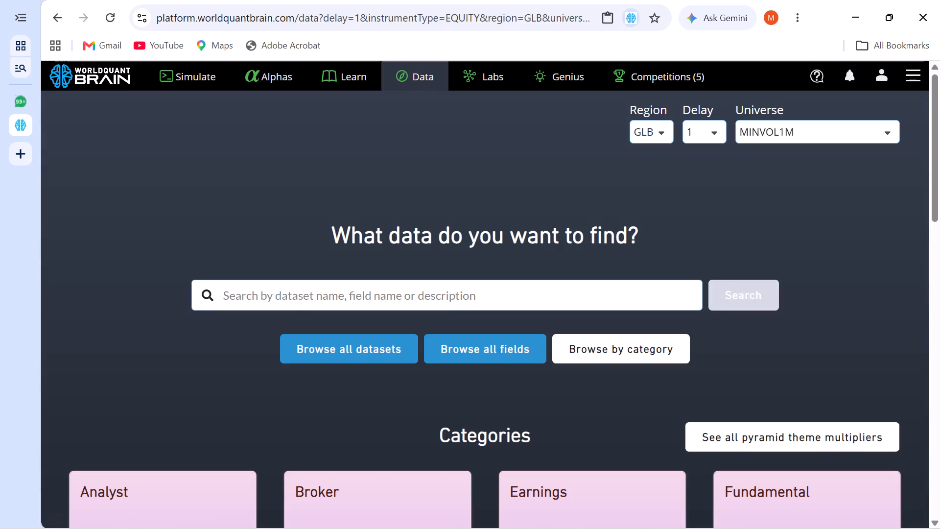
{"action": "left_click", "coordinate": [352, 296]}
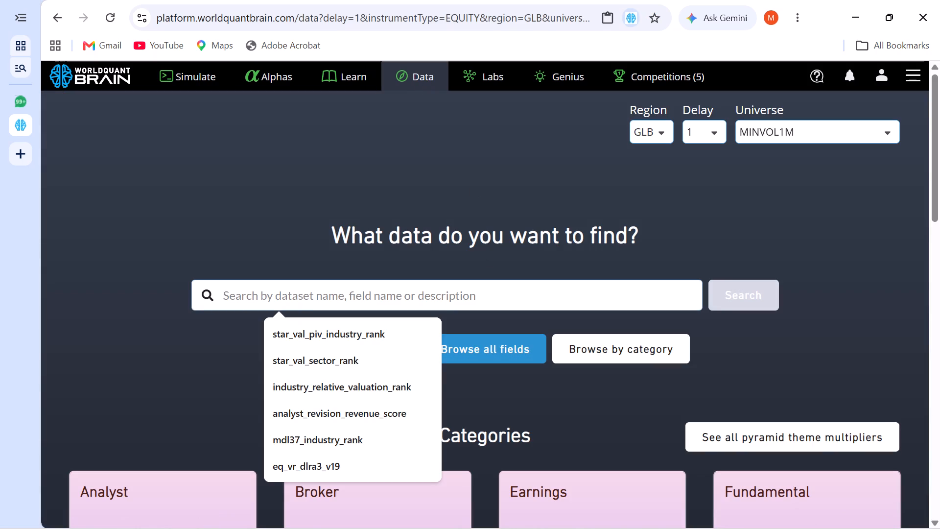
{"action": "right_click", "coordinate": [352, 296]}
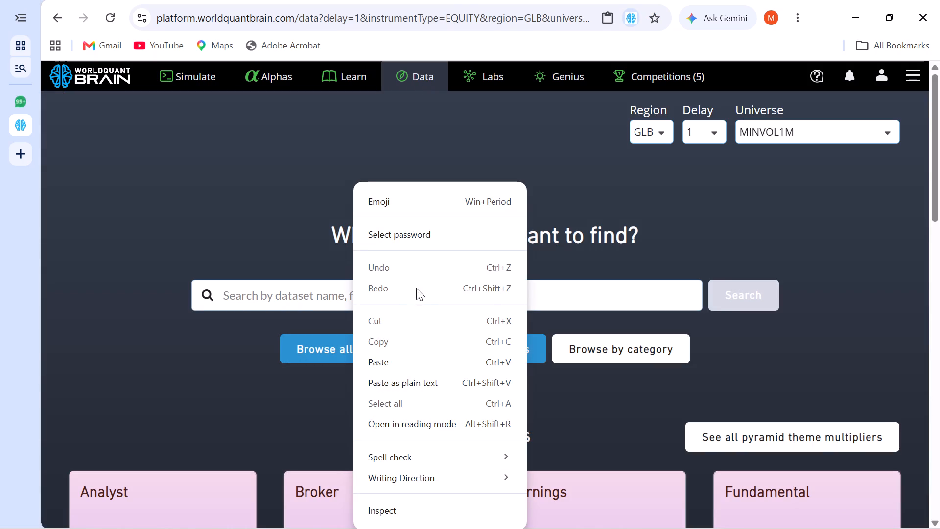
{"action": "left_click", "coordinate": [390, 358]}
{"action": "left_click", "coordinate": [732, 290]}
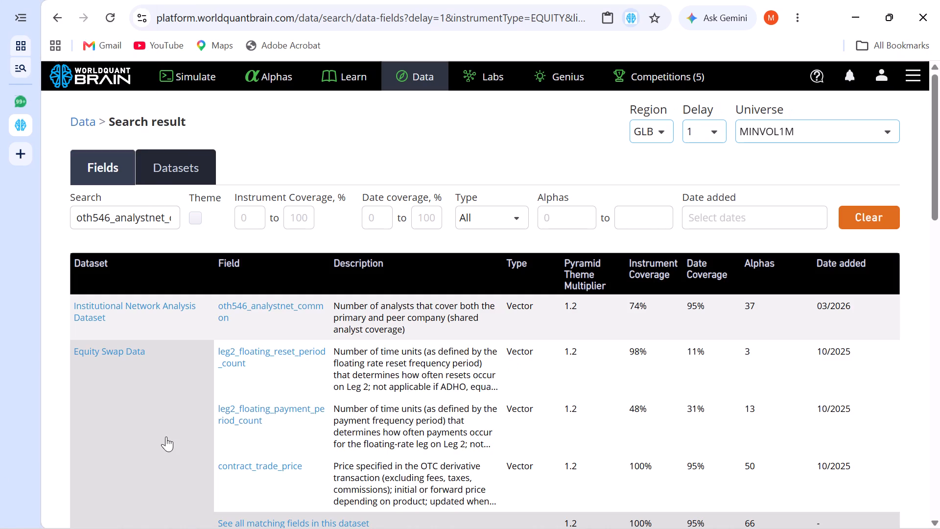
Examine the matching fields' descriptions, types, coverage and alpha counts for a replacement field.
{"action": "scroll", "coordinate": [350, 421], "scroll_direction": "down", "scroll_amount": 3}
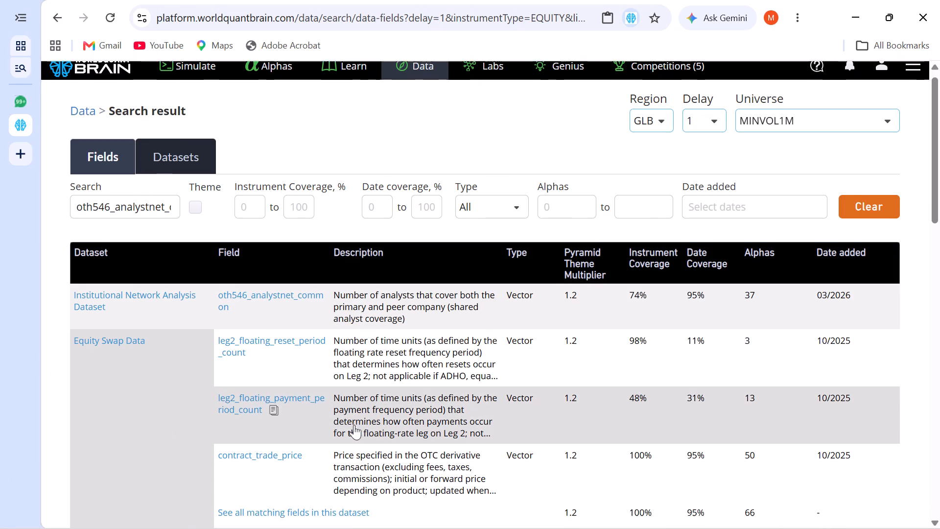
{"action": "scroll", "coordinate": [354, 425], "scroll_direction": "down", "scroll_amount": 2}
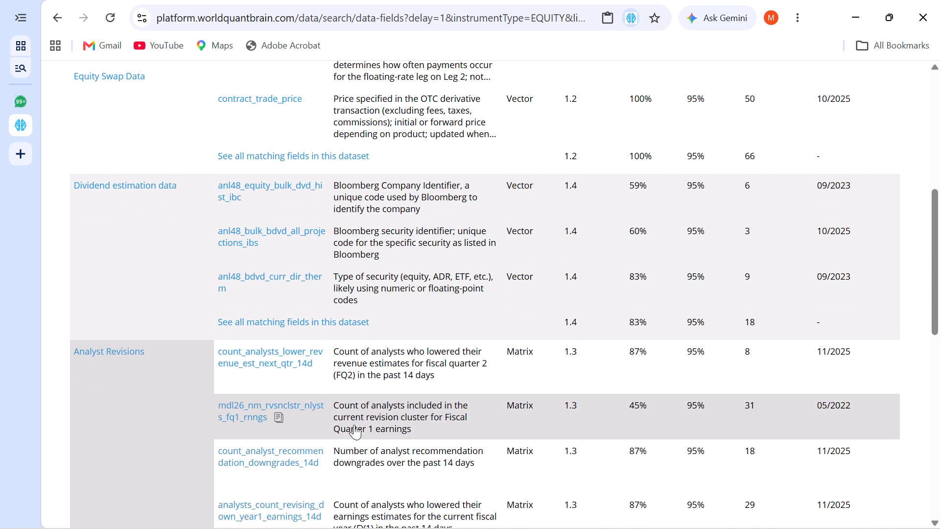
{"action": "scroll", "coordinate": [354, 425], "scroll_direction": "up", "scroll_amount": 15}
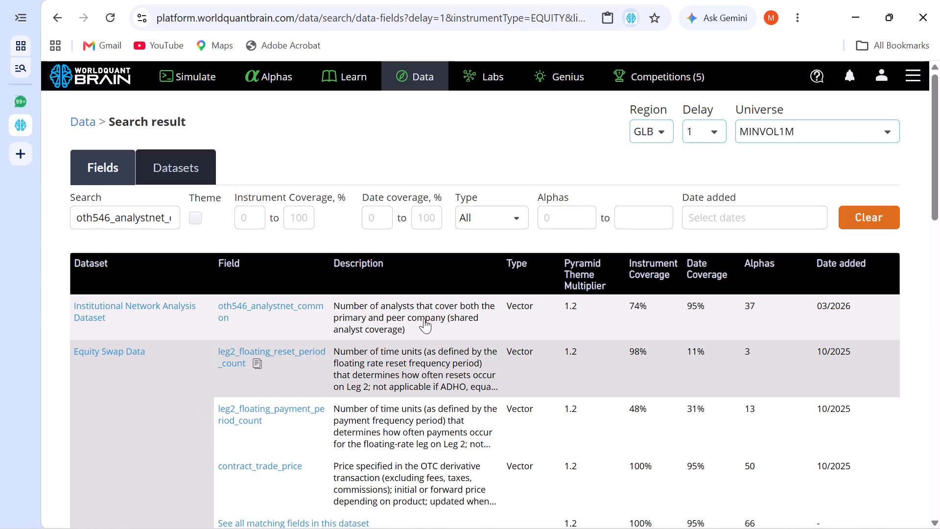
{"action": "scroll", "coordinate": [445, 353], "scroll_direction": "down", "scroll_amount": 5}
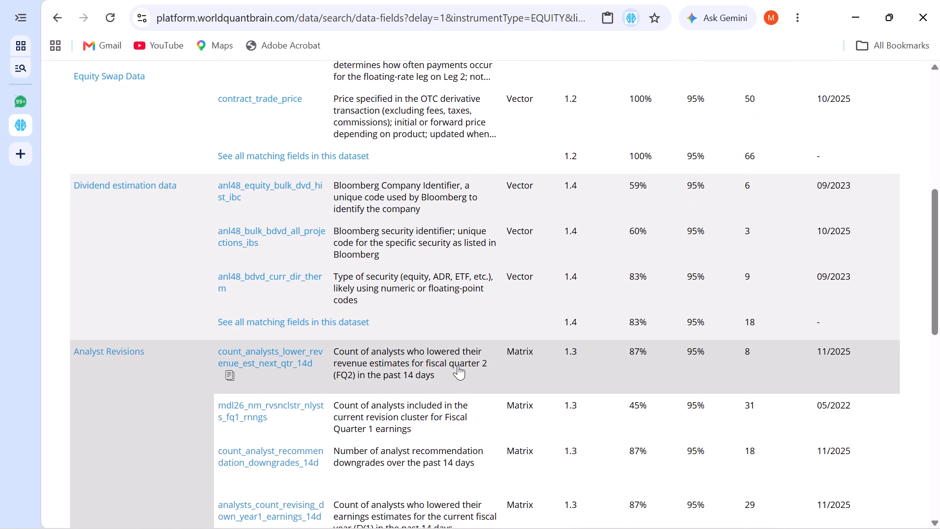
{"action": "scroll", "coordinate": [458, 365], "scroll_direction": "down", "scroll_amount": 1}
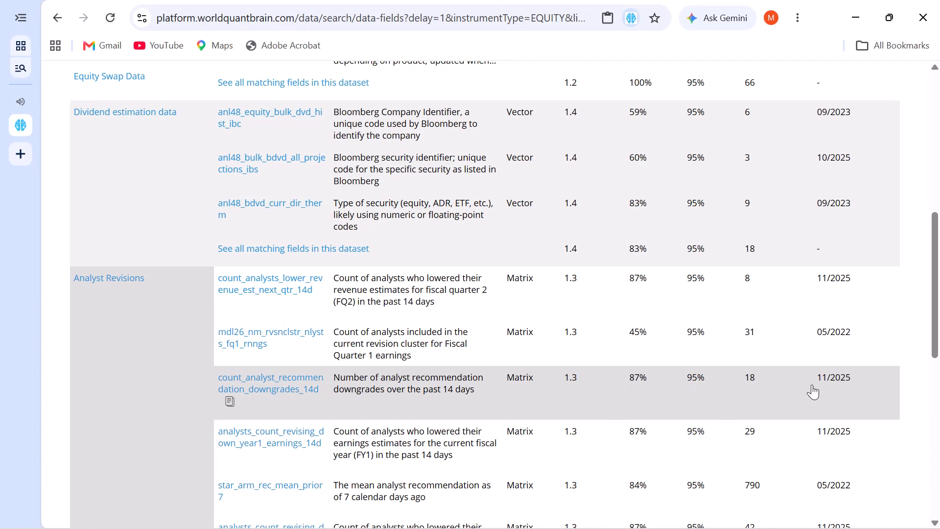
{"action": "scroll", "coordinate": [650, 414], "scroll_direction": "down", "scroll_amount": 6}
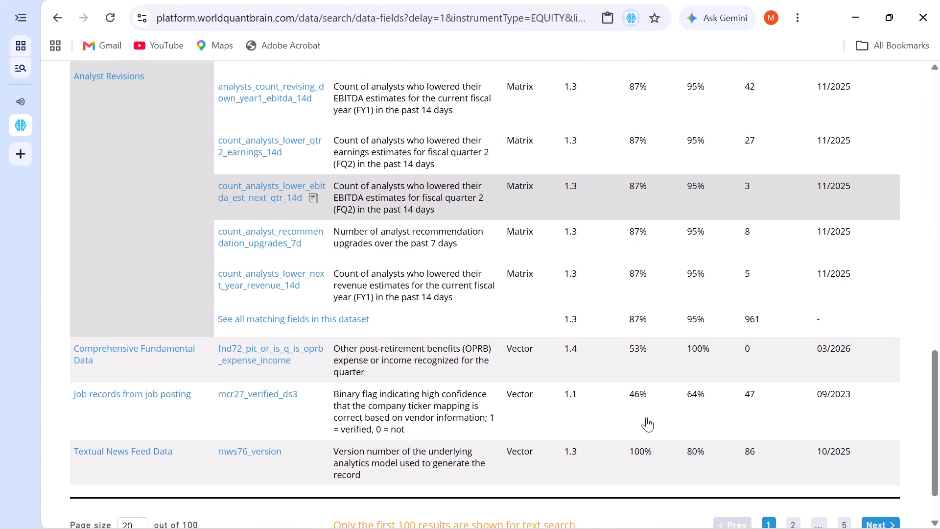
{"action": "scroll", "coordinate": [647, 415], "scroll_direction": "up", "scroll_amount": 14}
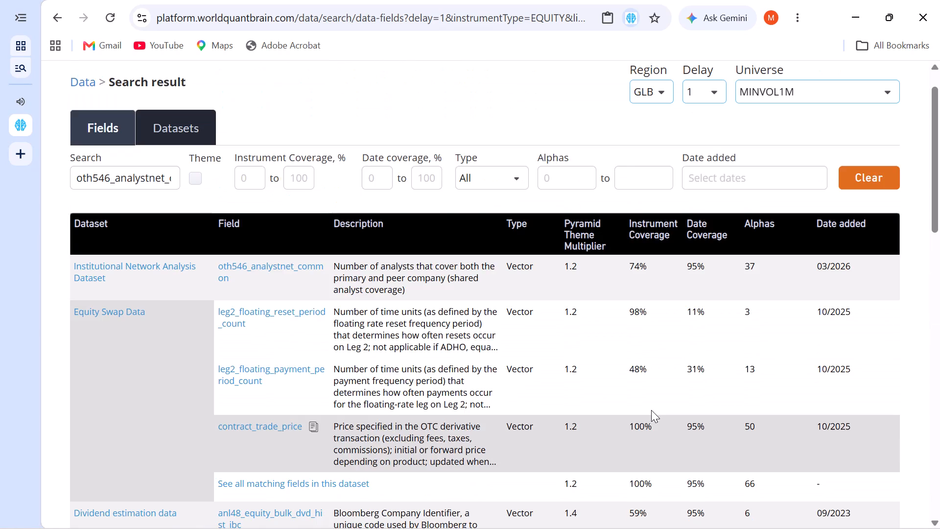
{"action": "scroll", "coordinate": [651, 410], "scroll_direction": "down", "scroll_amount": 4}
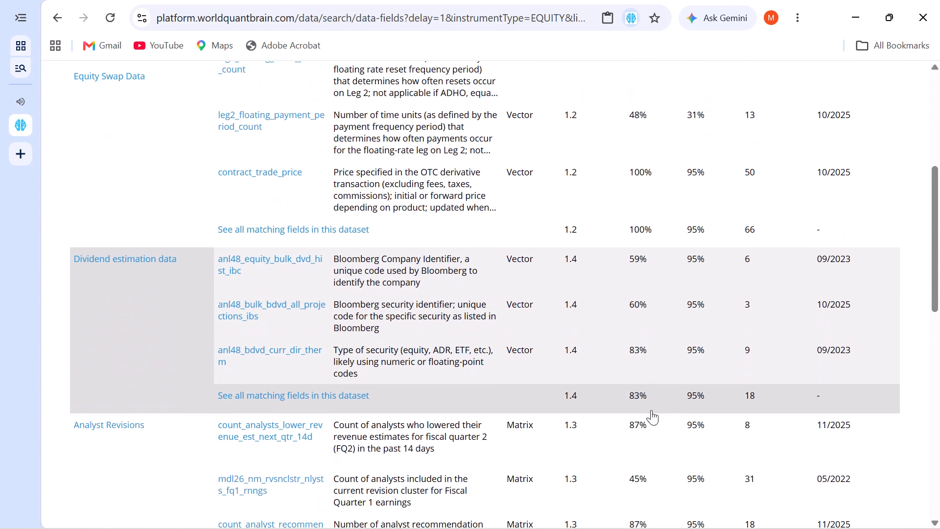
{"action": "scroll", "coordinate": [529, 359], "scroll_direction": "down", "scroll_amount": 2}
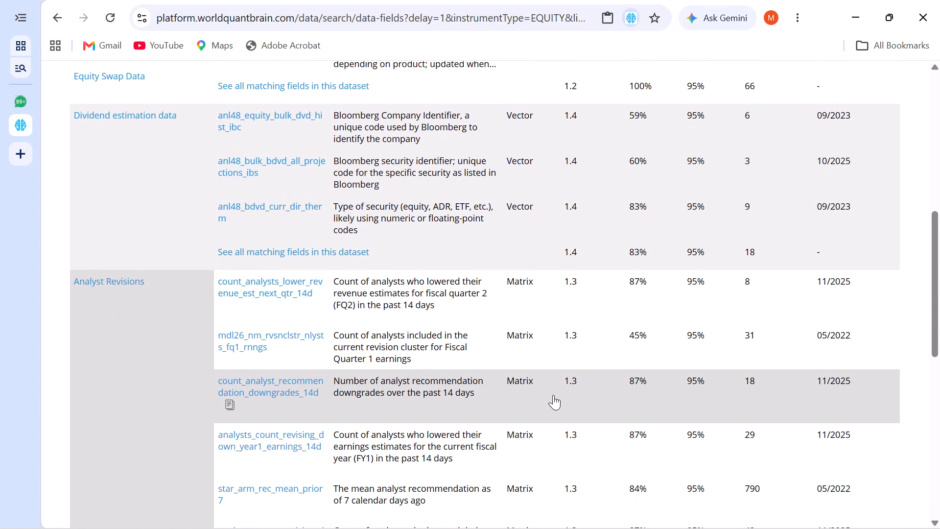
{"action": "scroll", "coordinate": [553, 395], "scroll_direction": "down", "scroll_amount": 1}
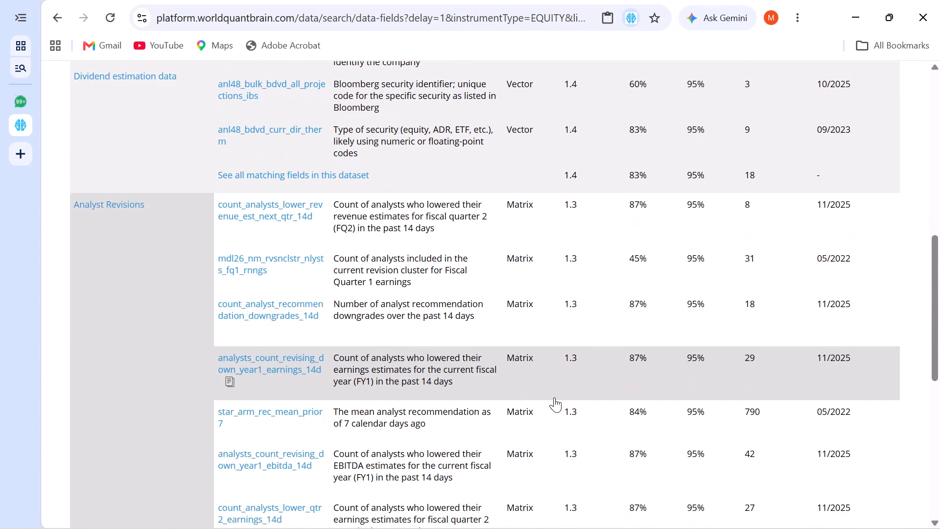
{"action": "scroll", "coordinate": [554, 397], "scroll_direction": "down", "scroll_amount": 1}
{"action": "scroll", "coordinate": [556, 390], "scroll_direction": "up", "scroll_amount": 14}
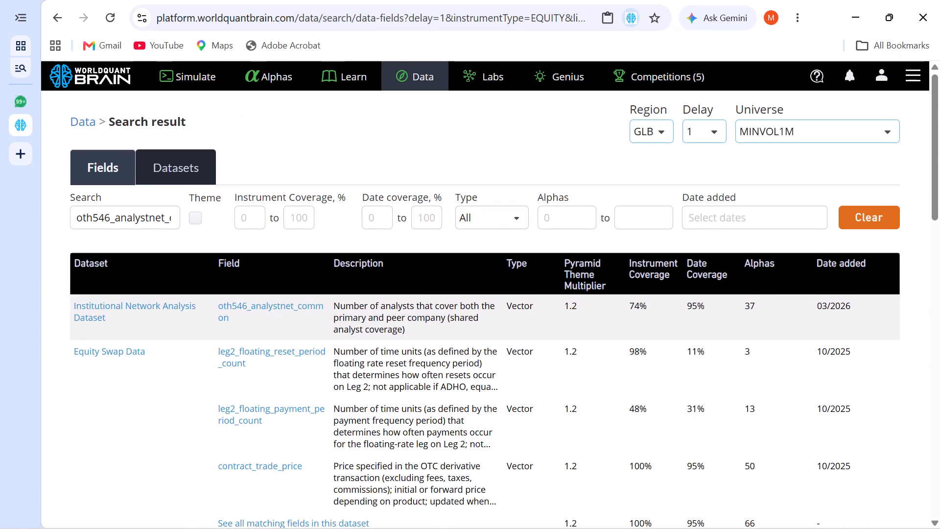
Filter the search results to Matrix fields and copy the name of the count_analyst_recommendation_upgrades_14d field.
{"action": "left_click", "coordinate": [510, 214]}
{"action": "left_click", "coordinate": [482, 268]}
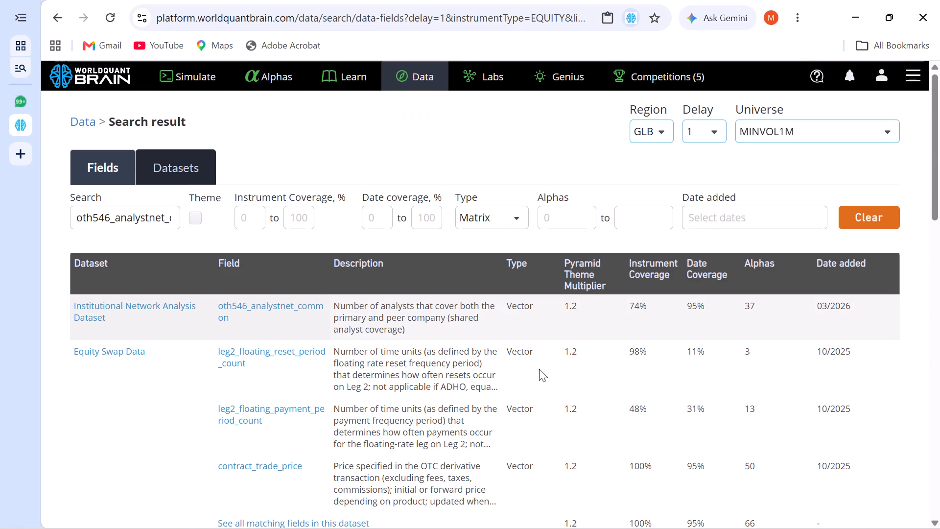
{"action": "scroll", "coordinate": [536, 352], "scroll_direction": "down", "scroll_amount": 2}
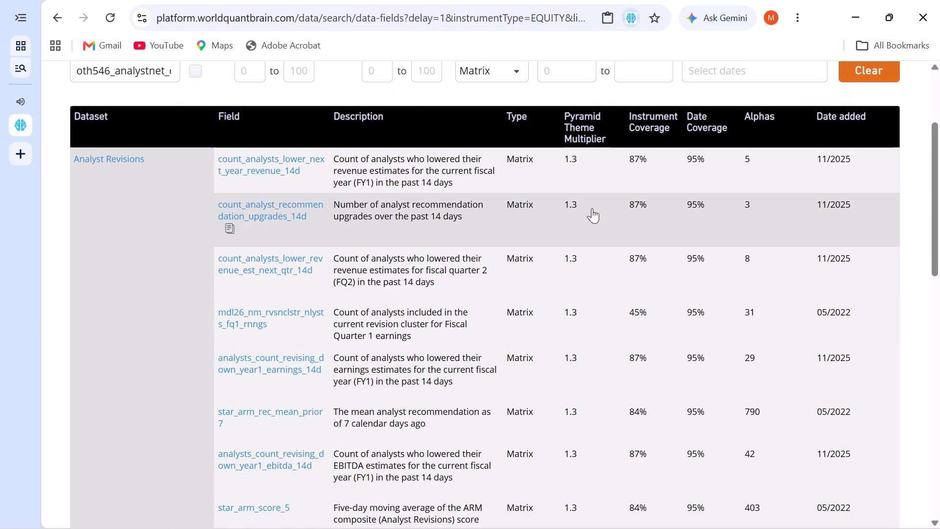
{"action": "left_click", "coordinate": [230, 227]}
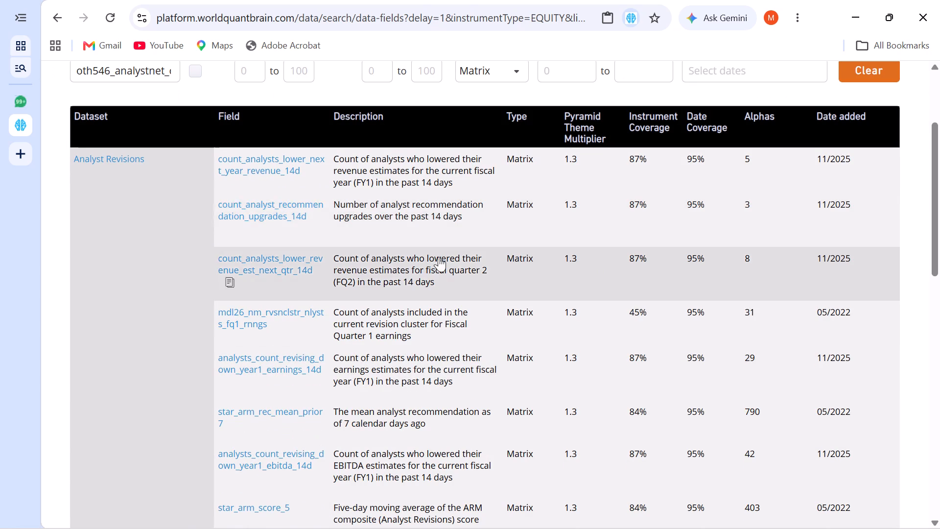
Back in Simulation 7, replace oth546_analystnet_common with count_analyst_recommendation_upgrades_14d in both ts_backfill calls.
{"action": "scroll", "coordinate": [439, 247], "scroll_direction": "up", "scroll_amount": 12}
{"action": "left_click", "coordinate": [216, 70]}
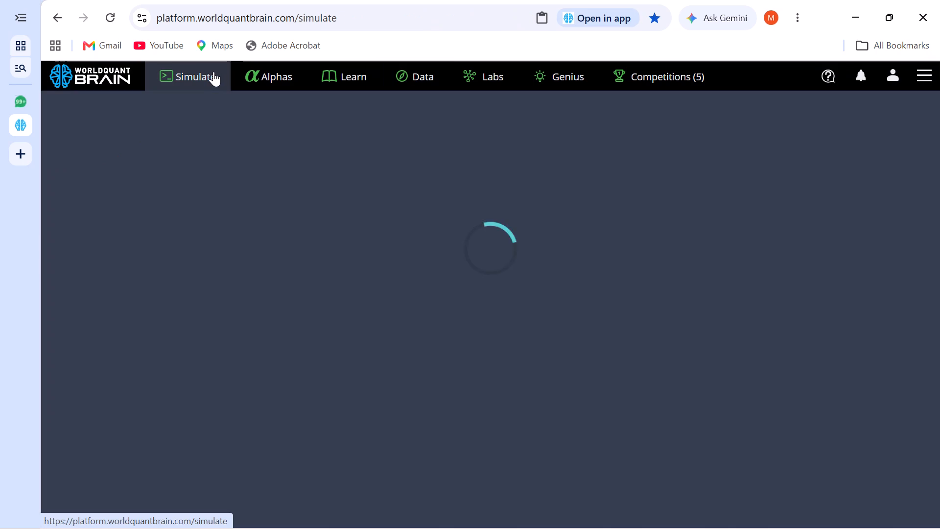
{"action": "double_click", "coordinate": [306, 196]}
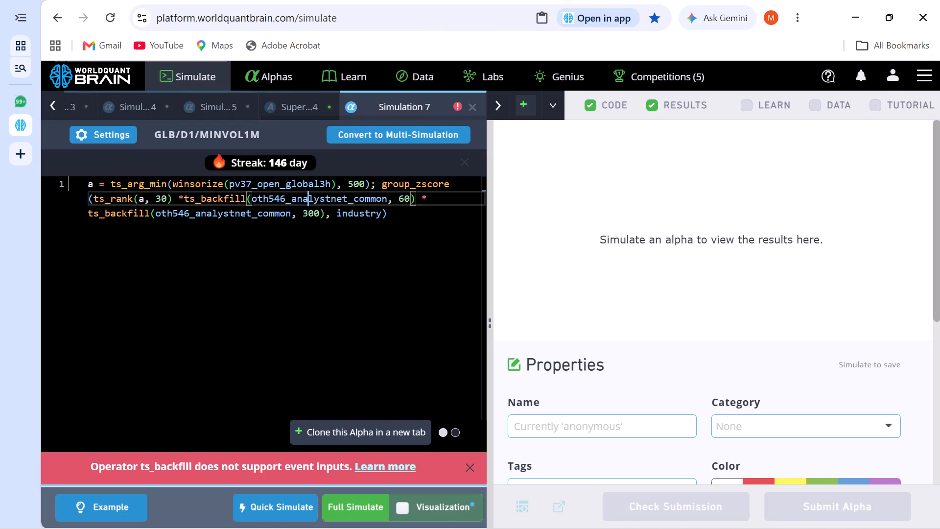
{"action": "right_click", "coordinate": [306, 196]}
{"action": "left_click", "coordinate": [339, 269]}
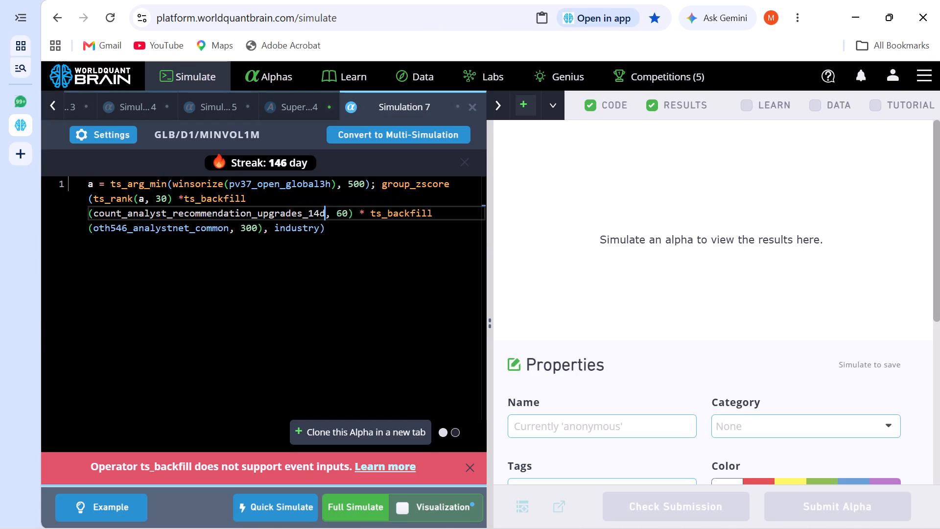
{"action": "double_click", "coordinate": [166, 229]}
{"action": "right_click", "coordinate": [166, 229]}
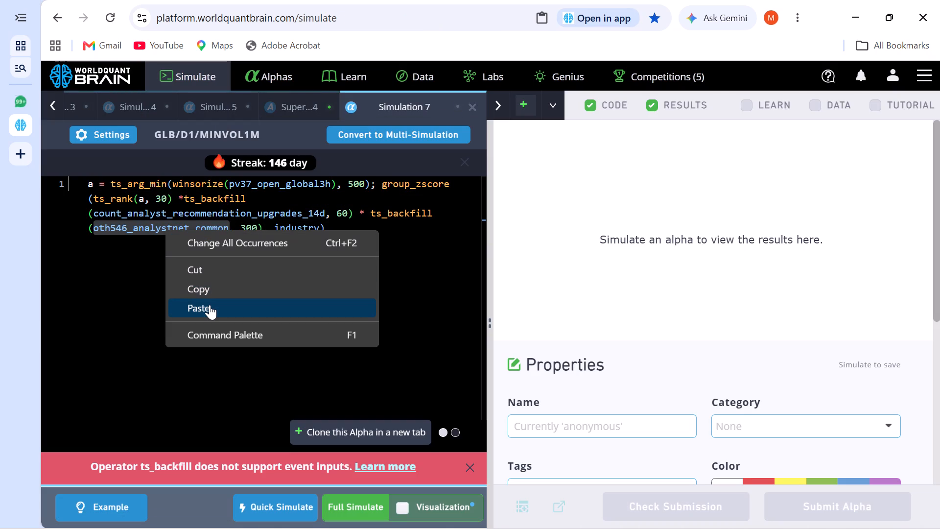
{"action": "left_click", "coordinate": [210, 305]}
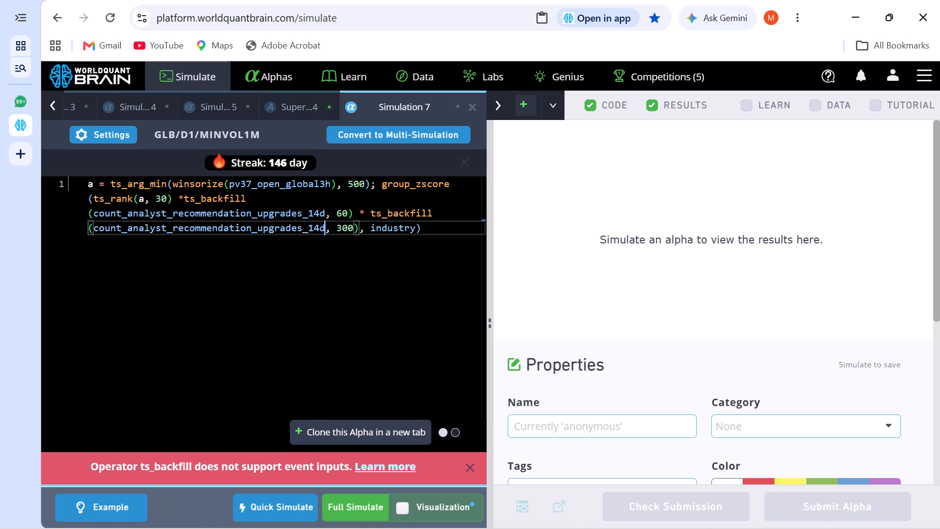
{"action": "left_click", "coordinate": [449, 214]}
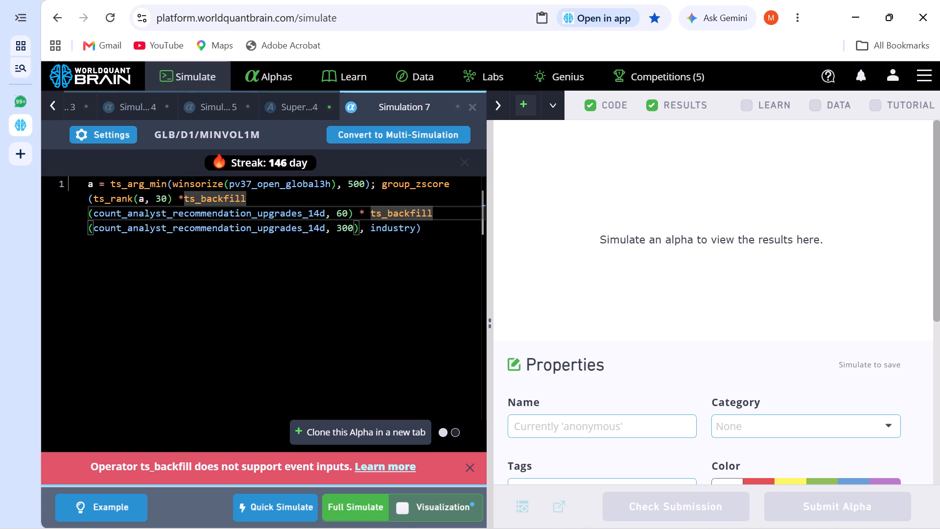
Replace the second ts_backfill operator, the one with the 300 lookback, with vec_avg and run a full simulation.
{"action": "key", "text": "BackSpace"}
{"action": "key", "text": "BackSpace"}
{"action": "key", "text": "BackSpace"}
{"action": "key", "text": "BackSpace"}
{"action": "key", "text": "BackSpace"}
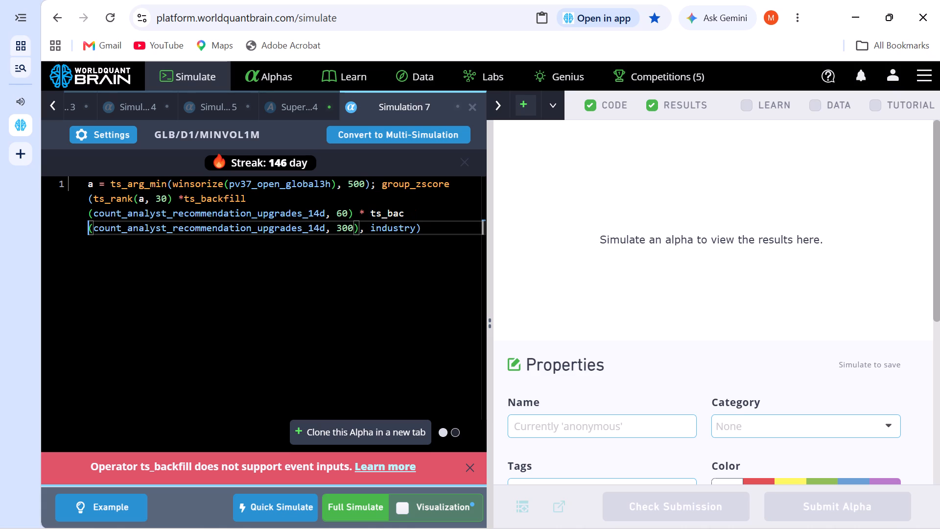
{"action": "key", "text": "BackSpace"}
{"action": "key", "text": "BackSpace"}
{"action": "key", "text": "BackSpace"}
{"action": "key", "text": "BackSpace"}
{"action": "key", "text": "BackSpace"}
{"action": "key", "text": "BackSpace"}
{"action": "key", "text": "BackSpace"}
{"action": "key", "text": "v"}
{"action": "type", "text": "ec"}
{"action": "key", "text": "shift+underscore"}
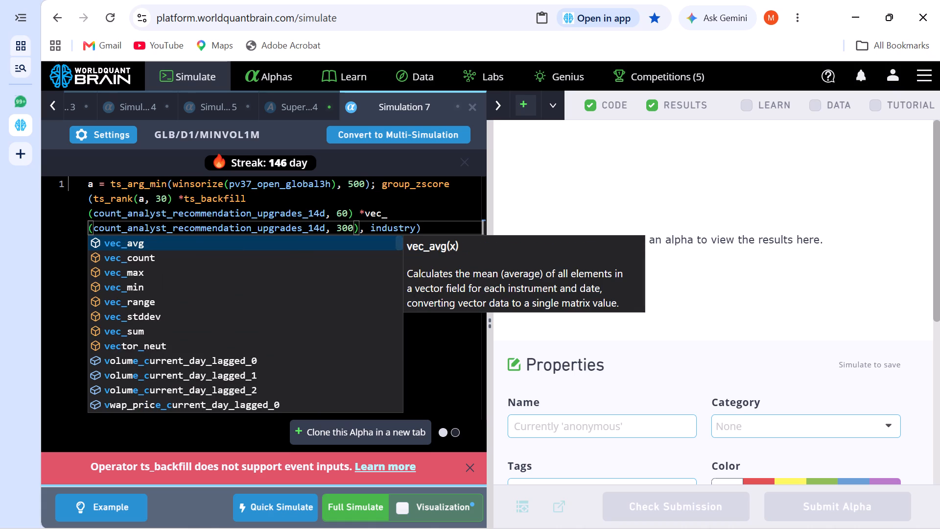
{"action": "left_click", "coordinate": [156, 242]}
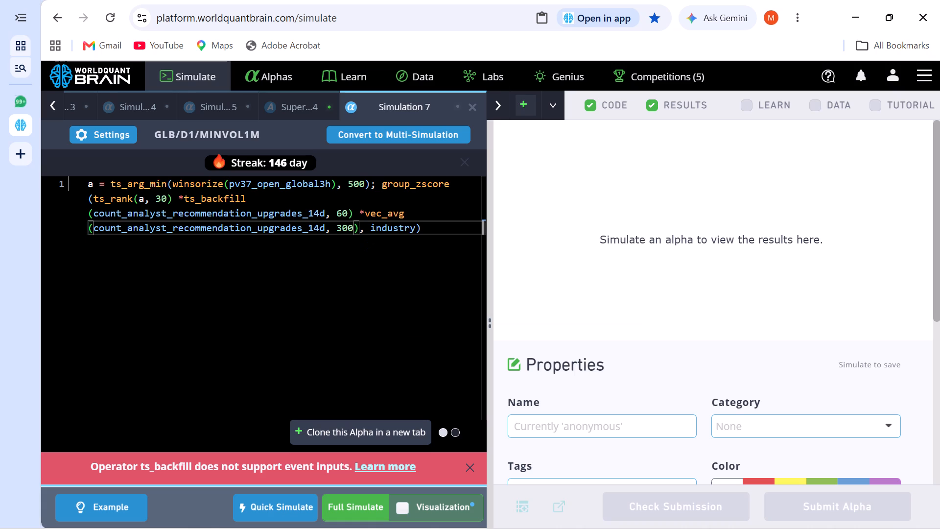
{"action": "left_click", "coordinate": [361, 504]}
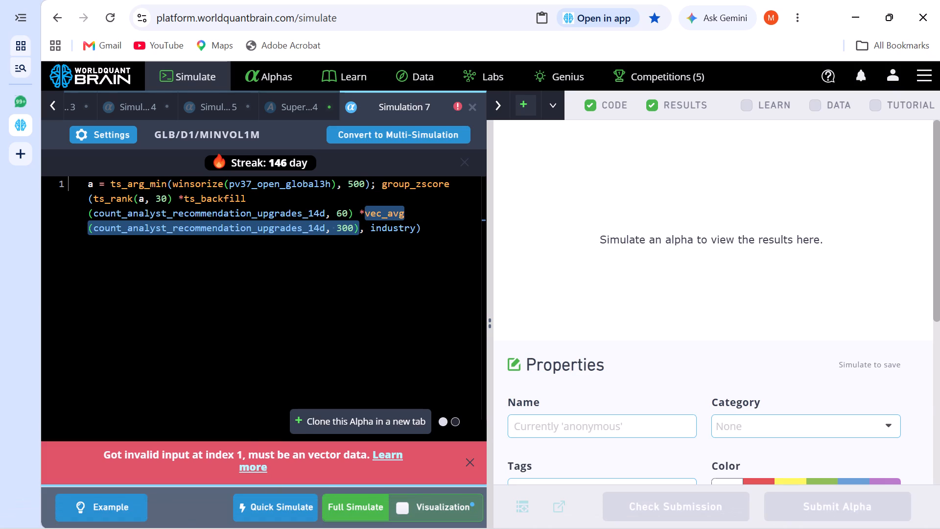
Replace the remaining ts_backfill operator, the one with the 60 lookback, with vec_avg and run the full simulation again.
{"action": "left_click", "coordinate": [432, 205]}
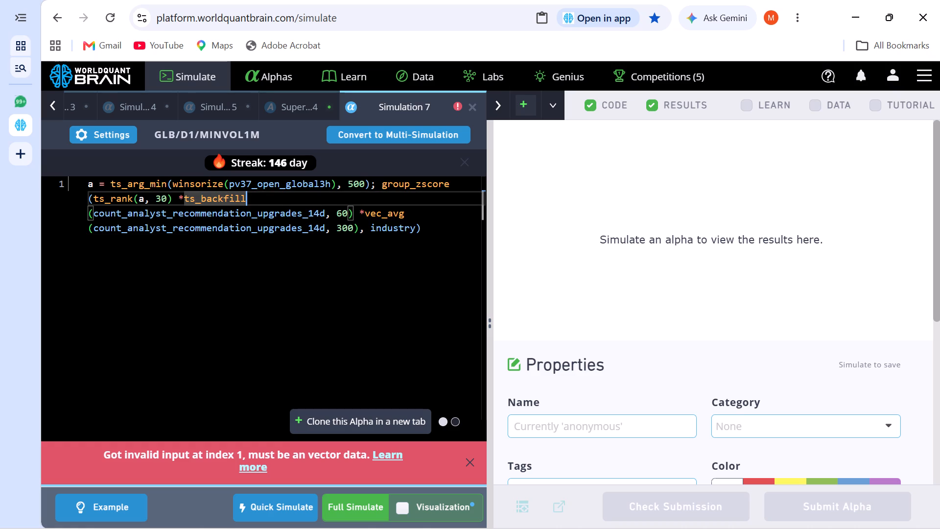
{"action": "left_click", "coordinate": [254, 202]}
{"action": "key", "text": "BackSpace"}
{"action": "key", "text": "BackSpace"}
{"action": "key", "text": "BackSpace"}
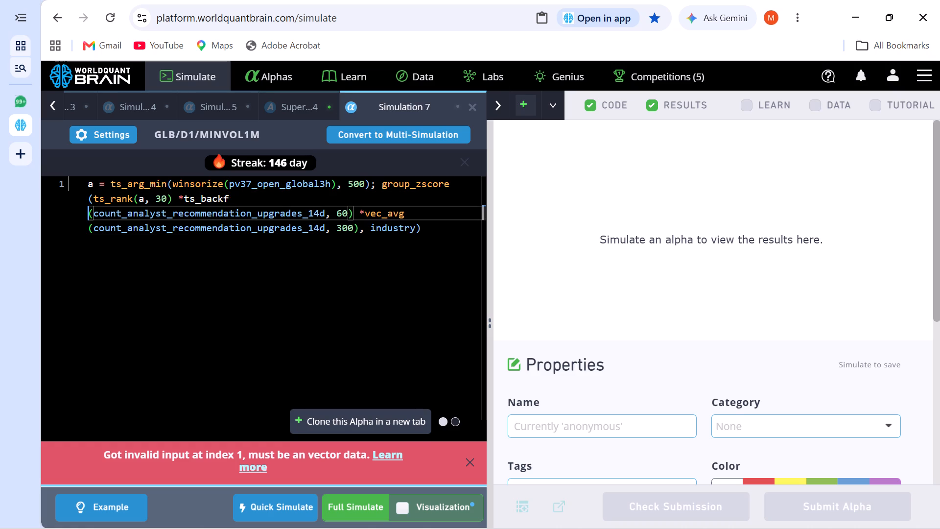
{"action": "key", "text": "BackSpace"}
{"action": "key", "text": "BackSpace"}
{"action": "key", "text": "BackSpace"}
{"action": "key", "text": "BackSpace"}
{"action": "key", "text": "BackSpace"}
{"action": "key", "text": "BackSpace"}
{"action": "key", "text": "BackSpace"}
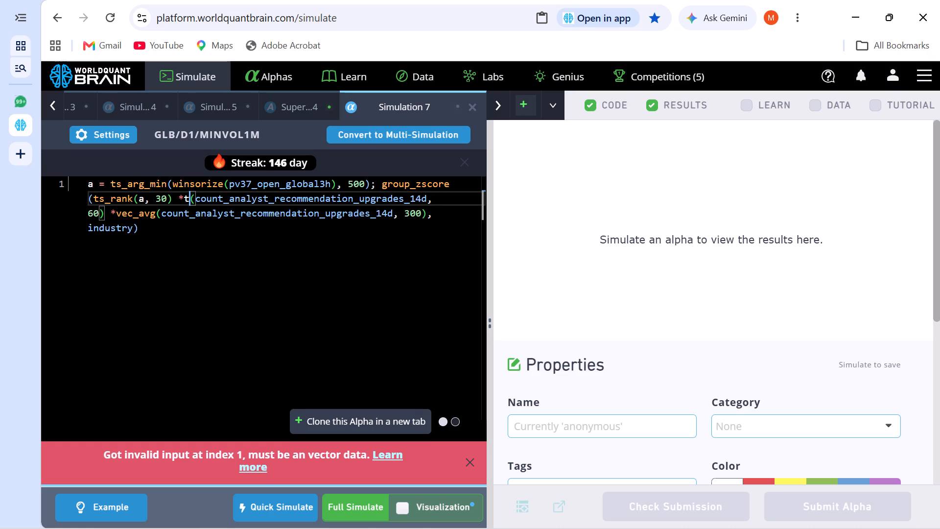
{"action": "key", "text": "BackSpace"}
{"action": "type", "text": "vec"}
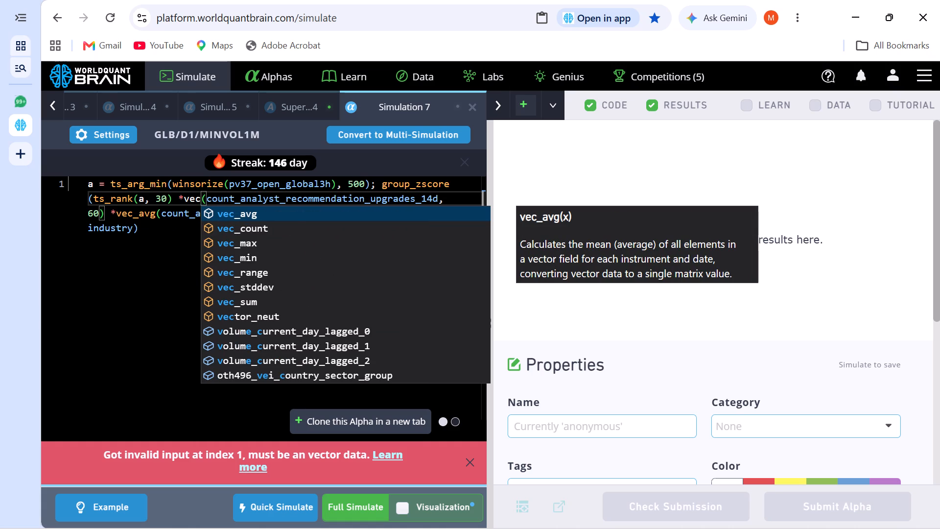
{"action": "left_click", "coordinate": [284, 215]}
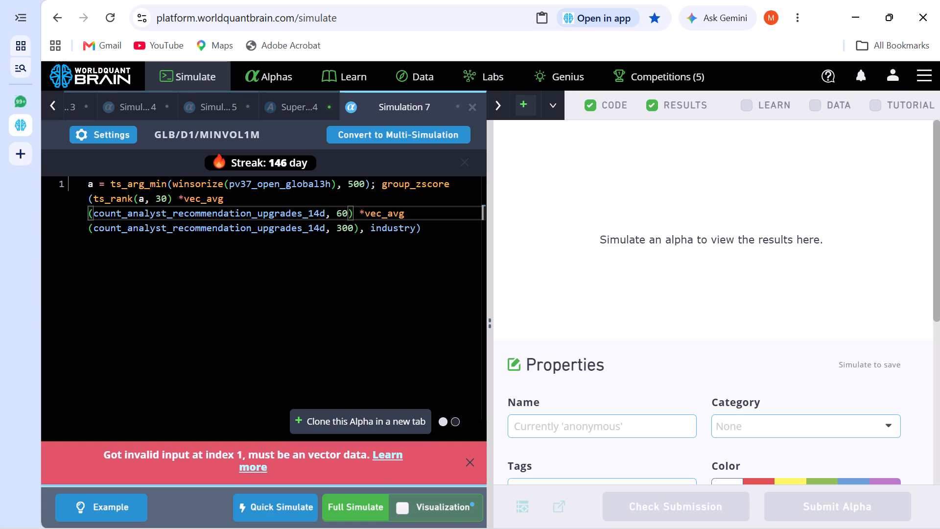
{"action": "left_click", "coordinate": [364, 504]}
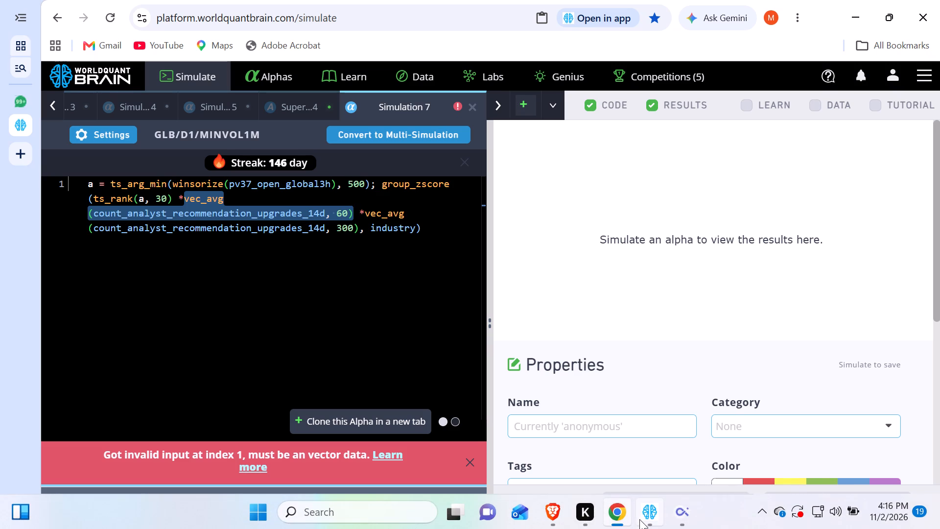
Switch to the WorldQuant BRAIN app and review Super Simulation 4's yearly performance, correlation, IS testing status and properties.
{"action": "left_click", "coordinate": [645, 519]}
{"action": "scroll", "coordinate": [805, 361], "scroll_direction": "down", "scroll_amount": 3}
{"action": "scroll", "coordinate": [813, 411], "scroll_direction": "down", "scroll_amount": 1}
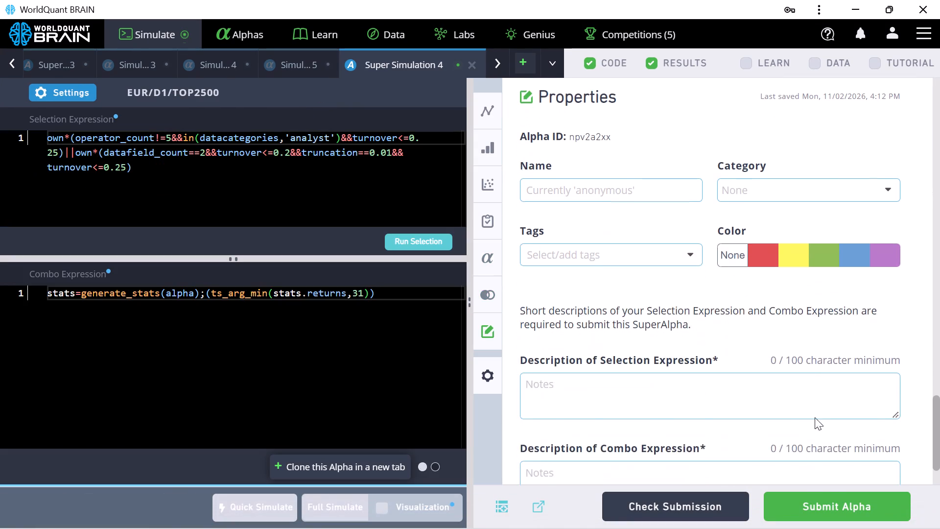
{"action": "scroll", "coordinate": [815, 417], "scroll_direction": "down", "scroll_amount": 2}
{"action": "scroll", "coordinate": [828, 443], "scroll_direction": "up", "scroll_amount": 9}
{"action": "scroll", "coordinate": [862, 328], "scroll_direction": "up", "scroll_amount": 9}
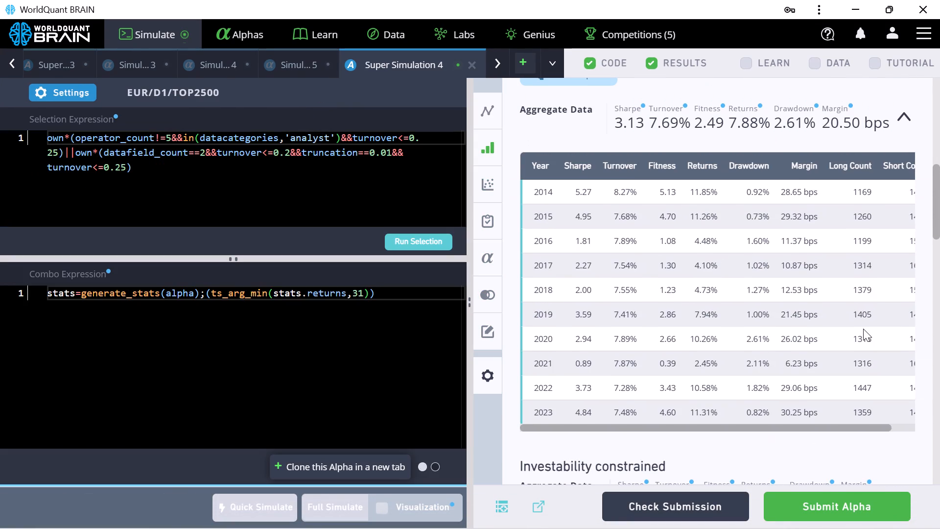
{"action": "scroll", "coordinate": [865, 330], "scroll_direction": "down", "scroll_amount": 5}
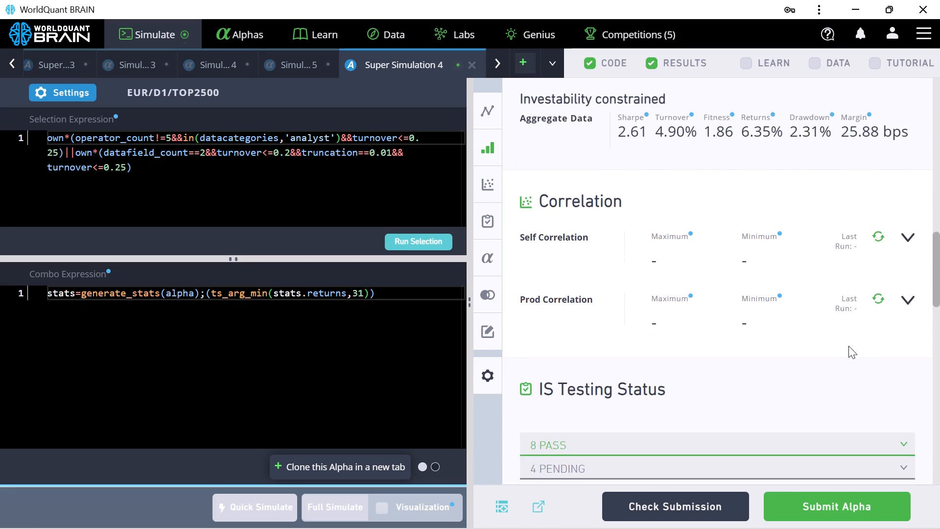
{"action": "scroll", "coordinate": [841, 356], "scroll_direction": "down", "scroll_amount": 15}
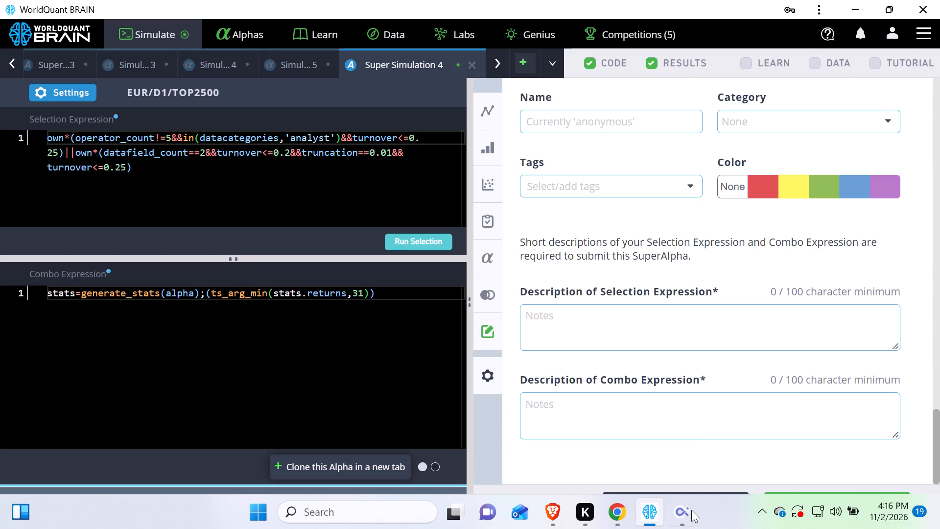